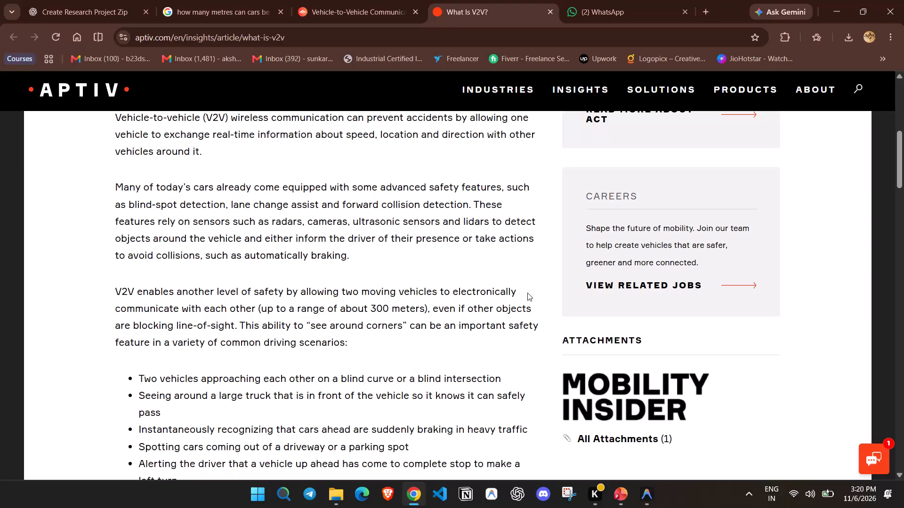
Read through Aptiv's V2V article, examining its driving scenarios, safety estimates, communication technology and market deployment sections.
{"action": "scroll", "coordinate": [466, 289], "scroll_direction": "down", "scroll_amount": 8}
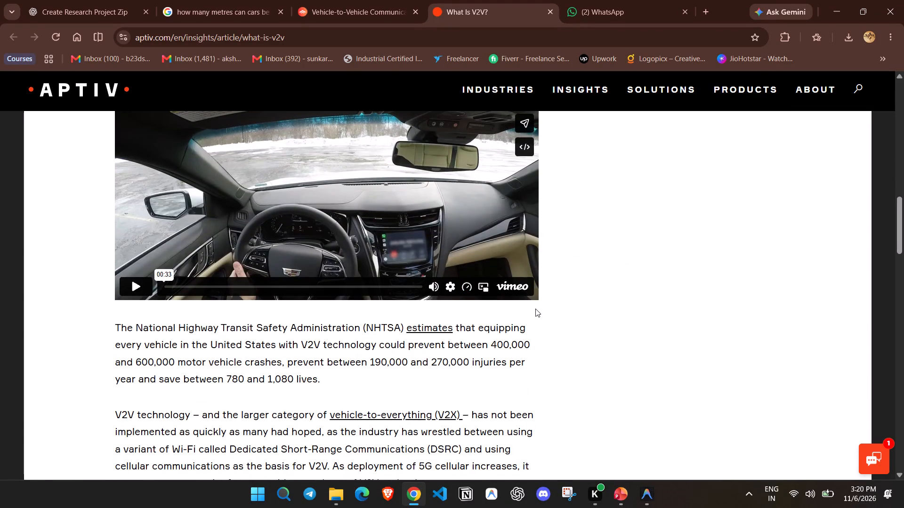
{"action": "scroll", "coordinate": [537, 309], "scroll_direction": "down", "scroll_amount": 4}
{"action": "scroll", "coordinate": [542, 302], "scroll_direction": "up", "scroll_amount": 1}
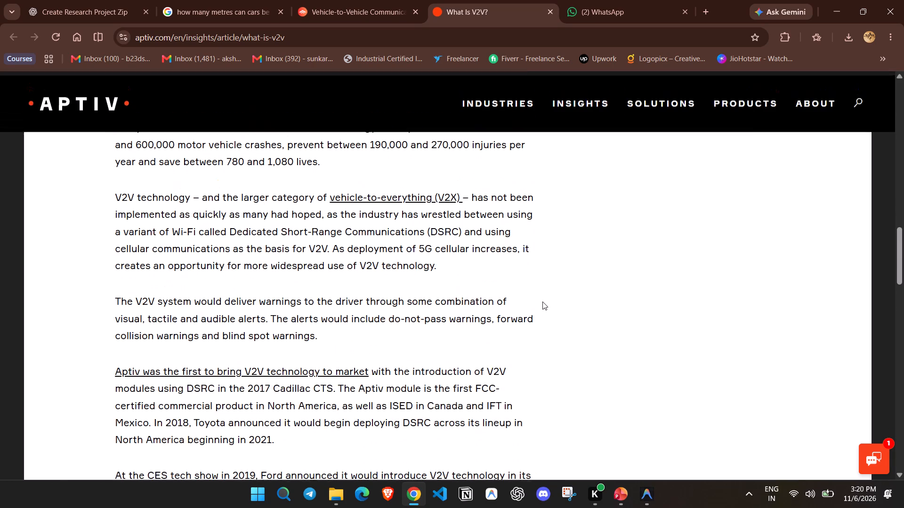
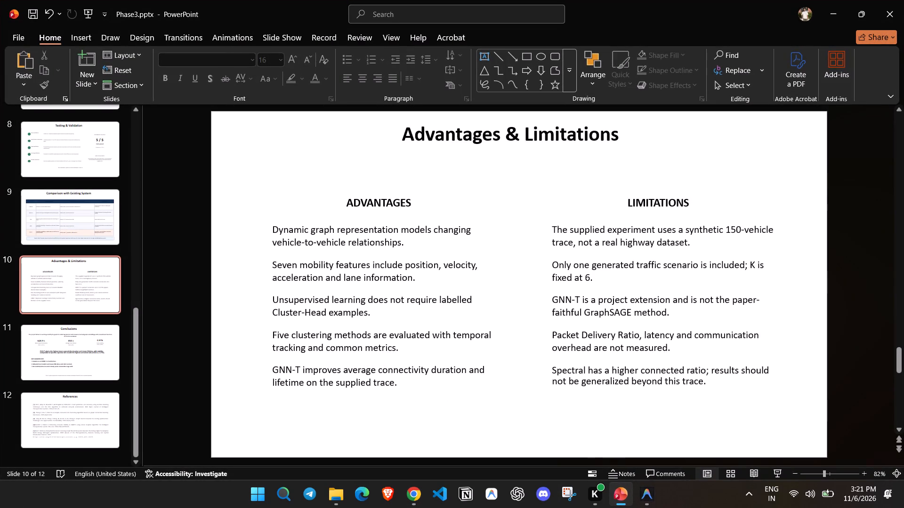
{"action": "left_click", "coordinate": [73, 220]}
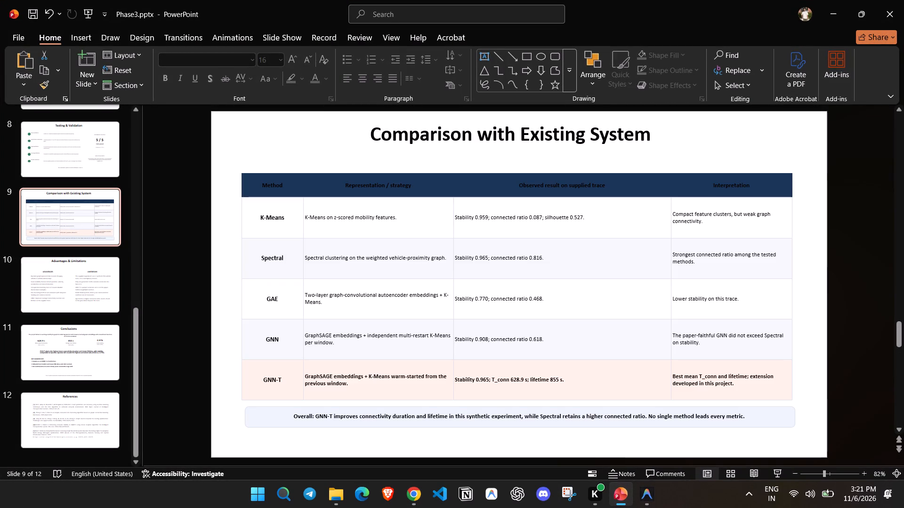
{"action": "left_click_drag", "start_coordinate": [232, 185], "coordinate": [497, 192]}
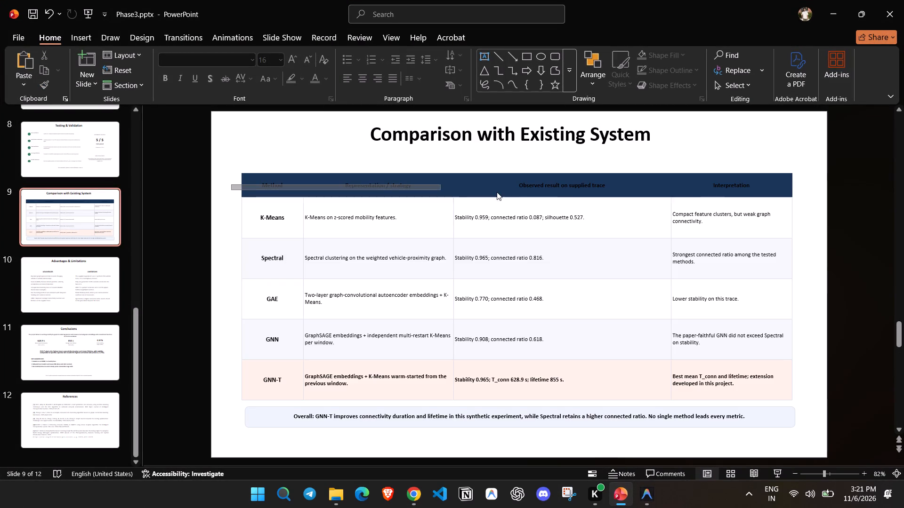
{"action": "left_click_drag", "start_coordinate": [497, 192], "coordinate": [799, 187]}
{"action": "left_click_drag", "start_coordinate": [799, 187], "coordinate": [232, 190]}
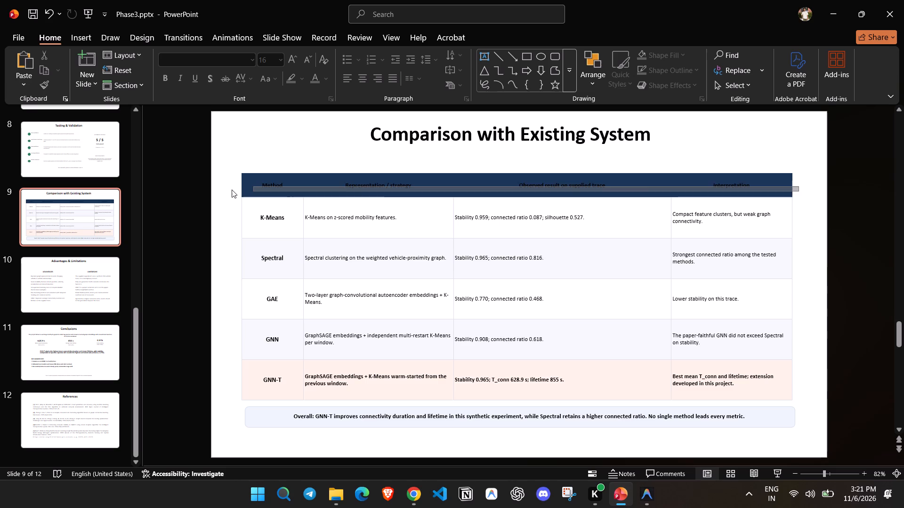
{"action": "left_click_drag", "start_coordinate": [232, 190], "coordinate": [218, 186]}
Fill the Method and Representation / strategy header cells of the comparison table with white.
{"action": "right_click", "coordinate": [253, 188]}
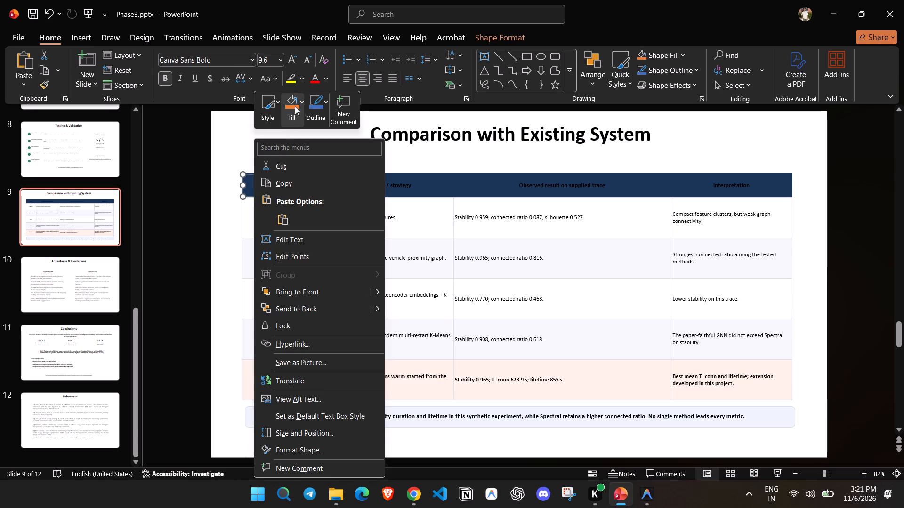
{"action": "left_click", "coordinate": [297, 105]}
{"action": "left_click", "coordinate": [290, 177]}
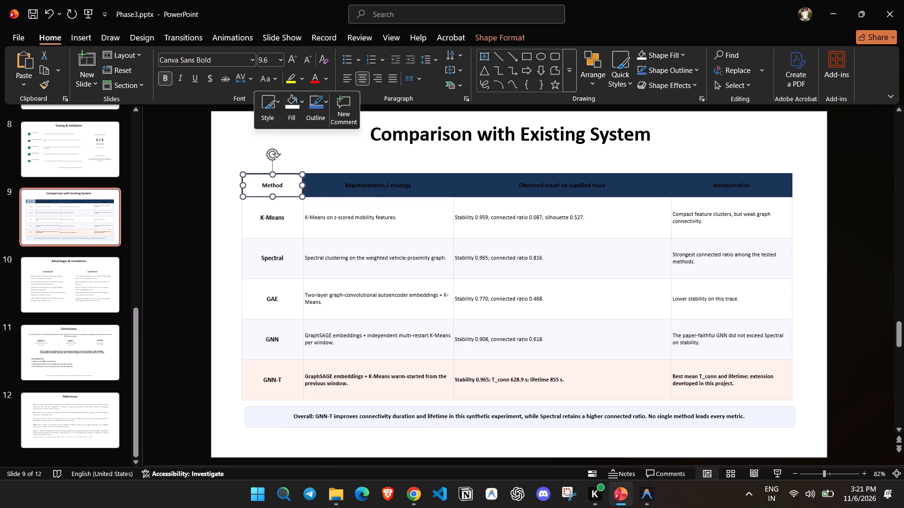
{"action": "right_click", "coordinate": [323, 180]}
{"action": "left_click", "coordinate": [363, 105]}
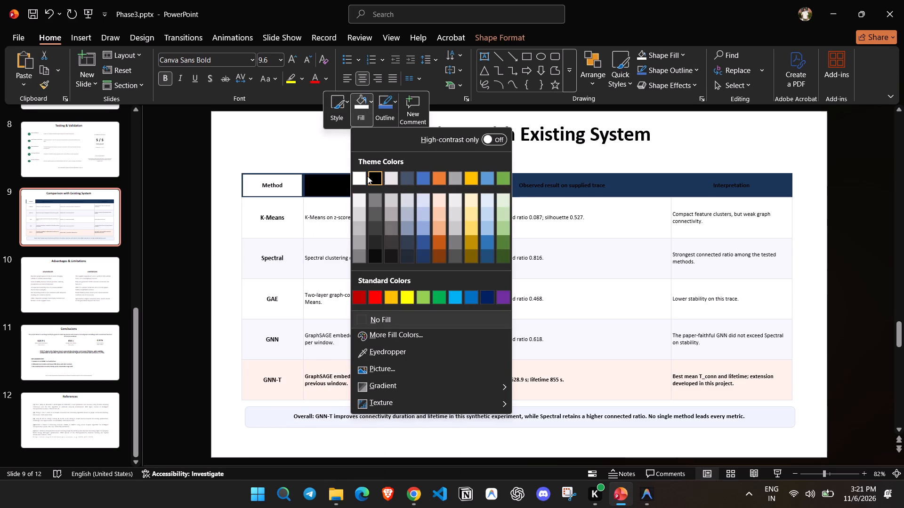
{"action": "left_click", "coordinate": [367, 176]}
{"action": "left_click", "coordinate": [363, 106]}
{"action": "left_click", "coordinate": [356, 175]}
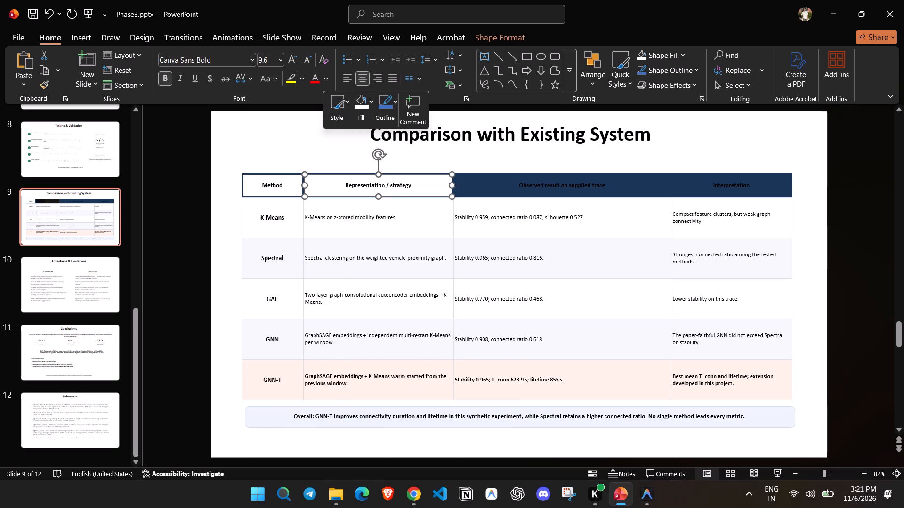
Fill the Observed result on supplied trace and Interpretation header cells with white.
{"action": "right_click", "coordinate": [469, 182]}
{"action": "right_click", "coordinate": [461, 182]}
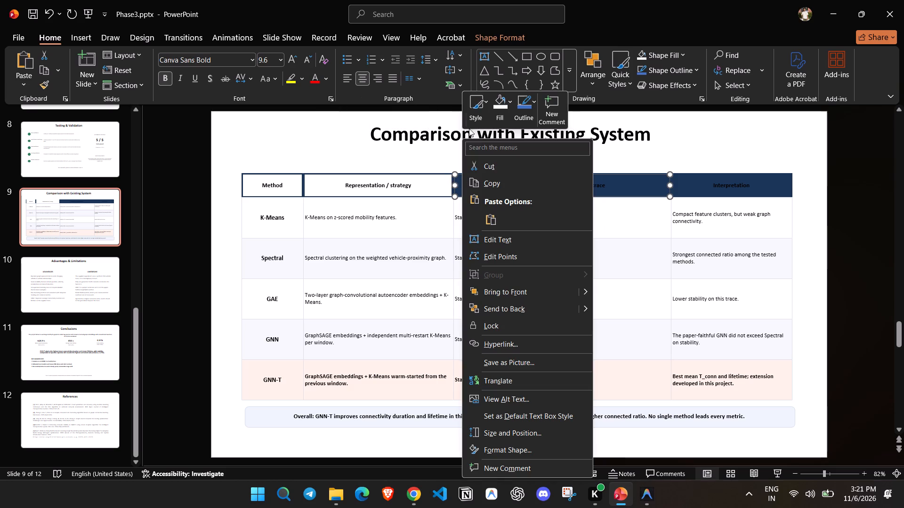
{"action": "left_click", "coordinate": [493, 105]}
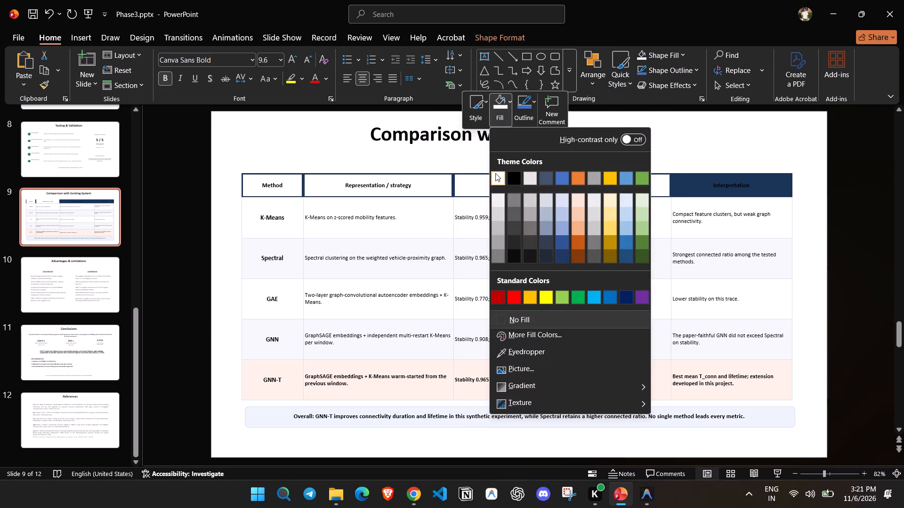
{"action": "left_click", "coordinate": [495, 174]}
{"action": "left_click", "coordinate": [678, 180]}
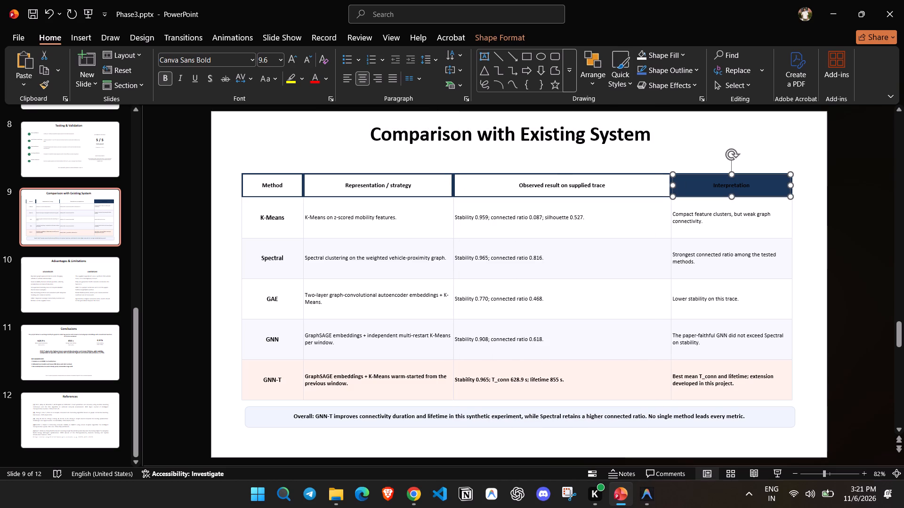
{"action": "right_click", "coordinate": [680, 181]}
{"action": "left_click", "coordinate": [711, 115]}
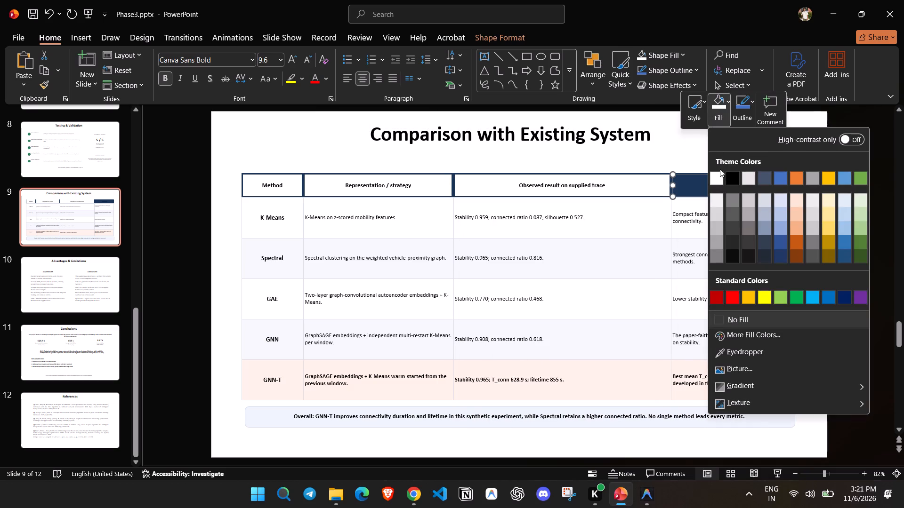
{"action": "left_click", "coordinate": [721, 180]}
{"action": "left_click", "coordinate": [632, 159]}
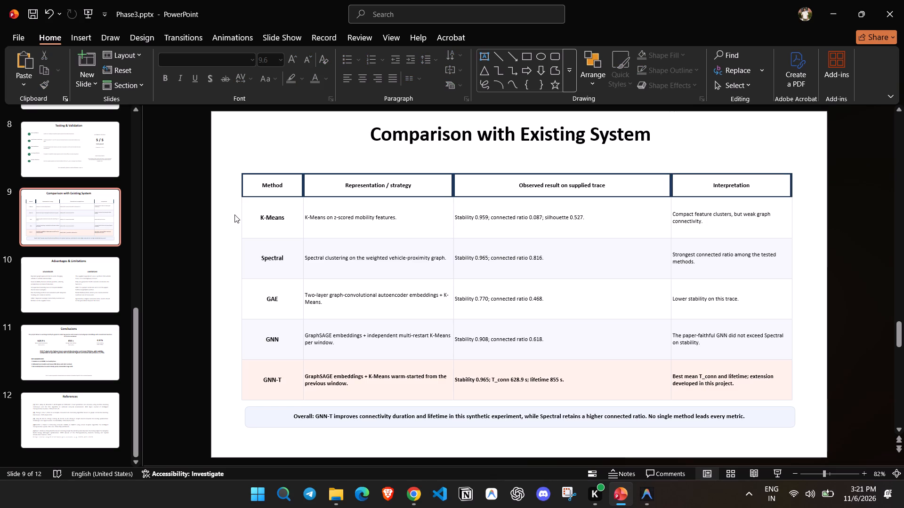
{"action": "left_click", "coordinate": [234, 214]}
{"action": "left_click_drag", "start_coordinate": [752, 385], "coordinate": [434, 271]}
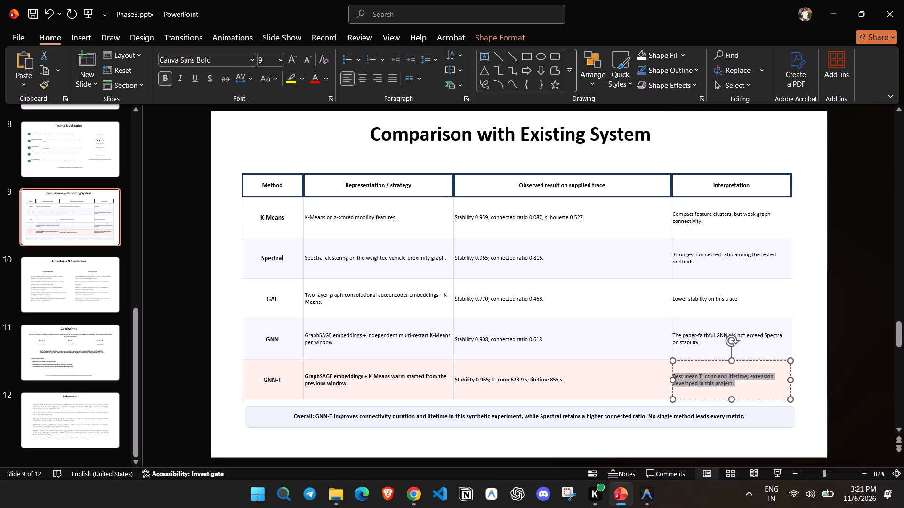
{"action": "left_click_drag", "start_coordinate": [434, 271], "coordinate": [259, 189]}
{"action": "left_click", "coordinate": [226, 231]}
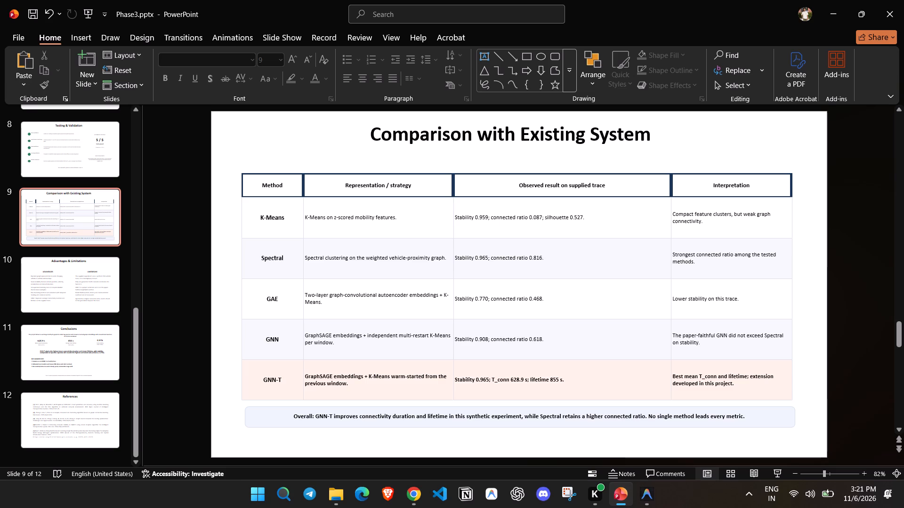
Set the font size of all comparison table text to 12, excluding the slide title and the Overall summary banner.
{"action": "key", "text": "ctrl+a"}
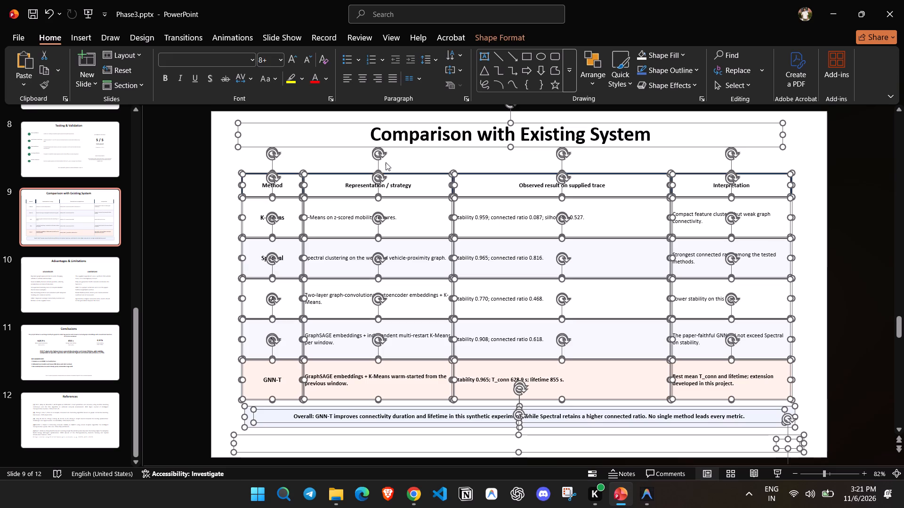
{"action": "left_click", "coordinate": [360, 128], "text": "ctrl"}
{"action": "left_click", "coordinate": [341, 407], "text": "ctrl"}
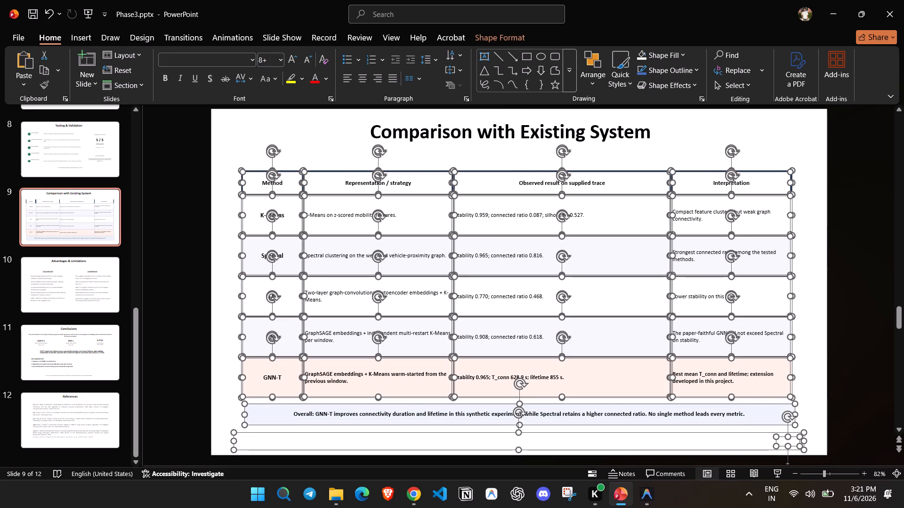
{"action": "left_click", "coordinate": [341, 433], "text": "ctrl"}
{"action": "left_click", "coordinate": [329, 407], "text": "ctrl"}
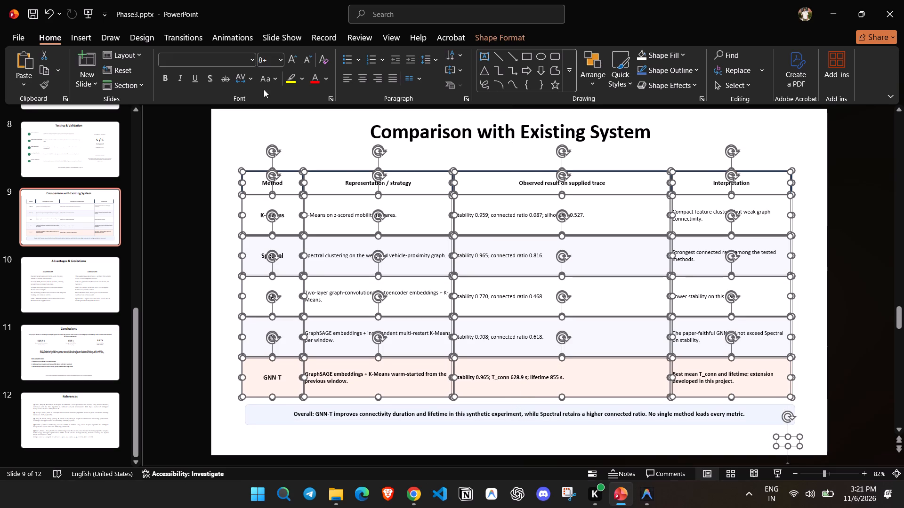
{"action": "left_click", "coordinate": [283, 58]}
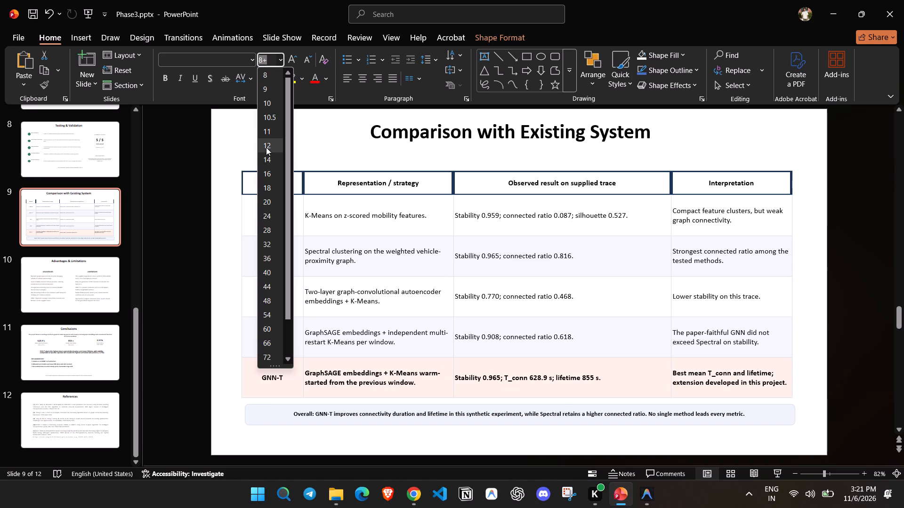
{"action": "left_click", "coordinate": [266, 146]}
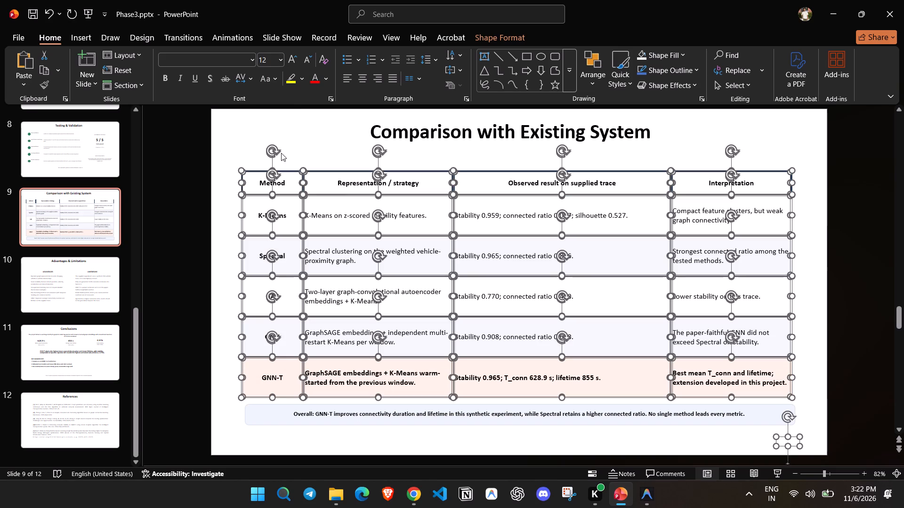
Increase the font size of the four comparison table header cells, Method through Interpretation, to 14.
{"action": "left_click", "coordinate": [295, 158]}
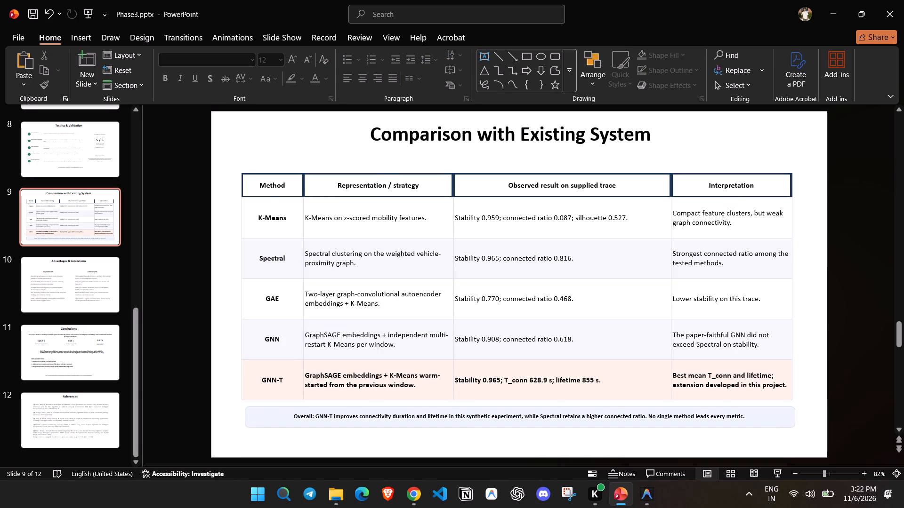
{"action": "left_click", "coordinate": [280, 185], "text": "ctrl"}
{"action": "left_click", "coordinate": [335, 180], "text": "ctrl"}
{"action": "left_click", "coordinate": [489, 182], "text": "ctrl"}
{"action": "left_click", "coordinate": [707, 182], "text": "ctrl"}
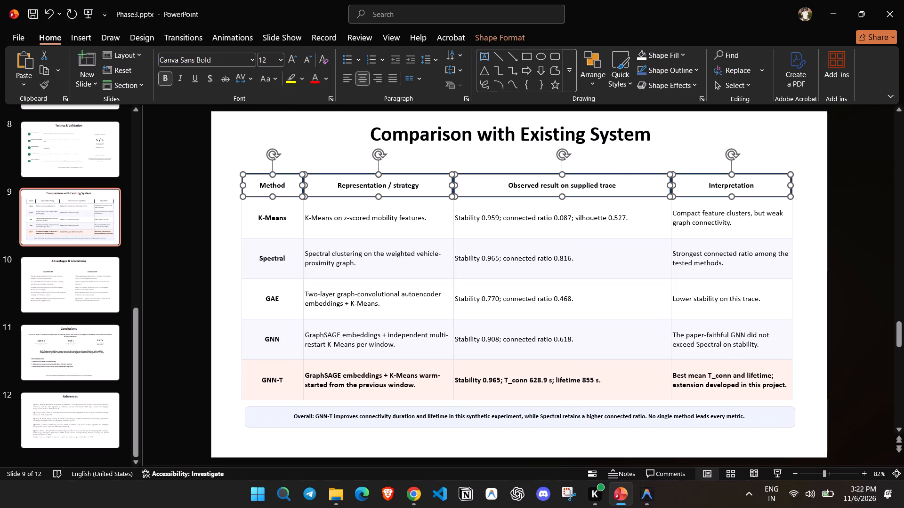
{"action": "left_click", "coordinate": [291, 61]}
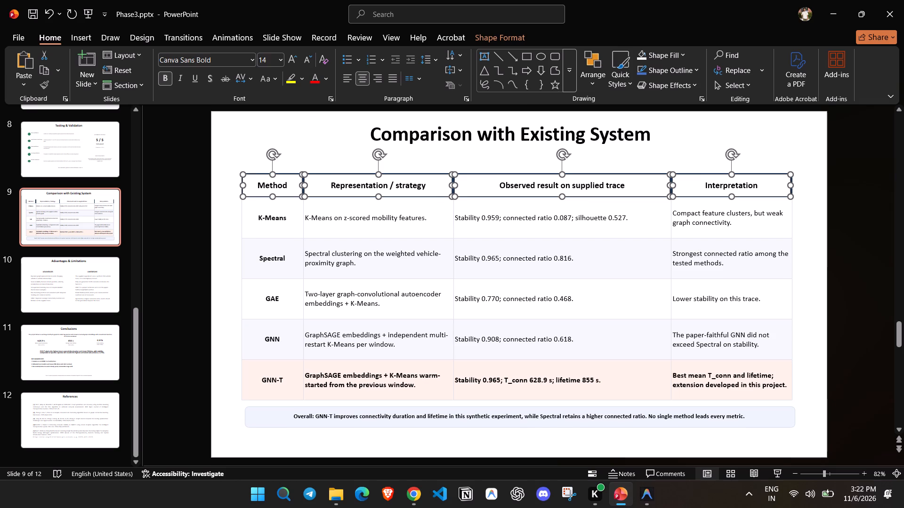
{"action": "left_click", "coordinate": [282, 143]}
{"action": "left_click", "coordinate": [807, 180]}
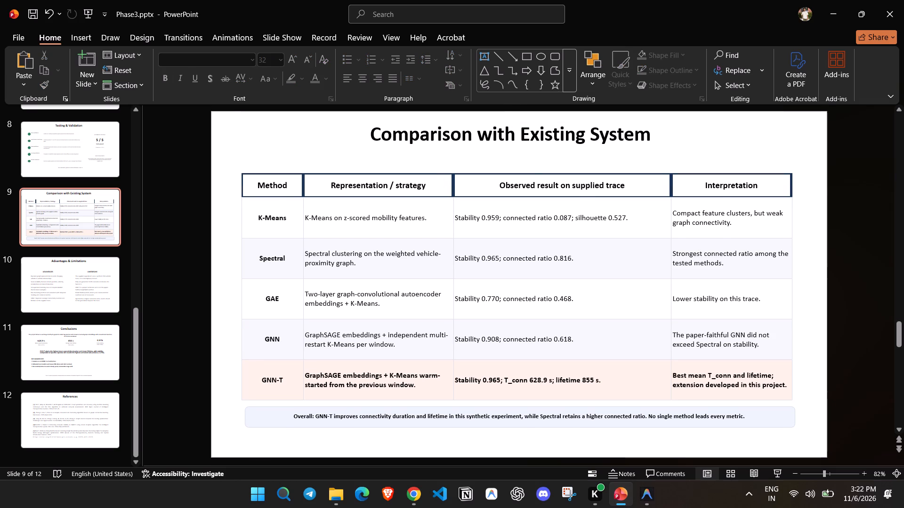
Increase the font size of all comparison table body cells, from the K-Means row to the GNN-T row, to 14.
{"action": "left_click", "coordinate": [374, 213], "text": "ctrl"}
{"action": "left_click", "coordinate": [502, 217], "text": "ctrl"}
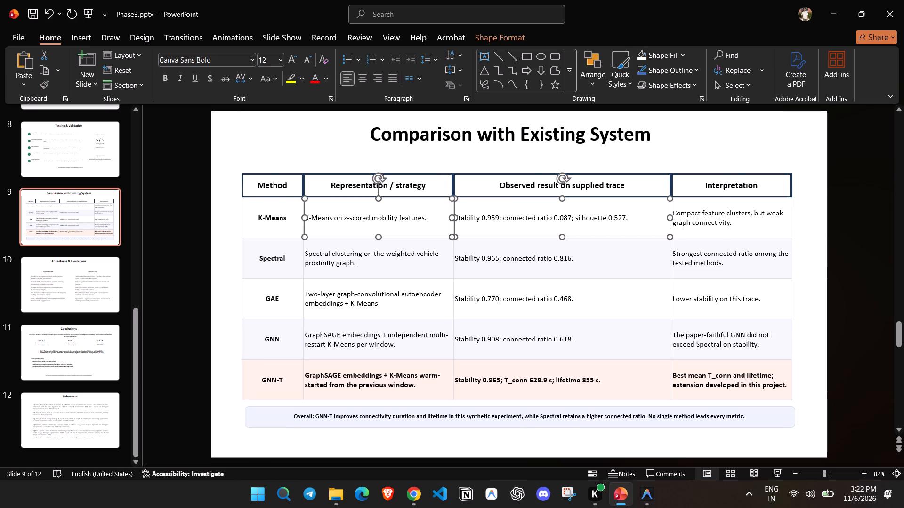
{"action": "left_click", "coordinate": [675, 222], "text": "ctrl"}
{"action": "left_click", "coordinate": [687, 244], "text": "ctrl"}
{"action": "left_click", "coordinate": [570, 252], "text": "ctrl"}
{"action": "left_click", "coordinate": [399, 253], "text": "ctrl"}
{"action": "left_click", "coordinate": [394, 301], "text": "ctrl"}
{"action": "left_click", "coordinate": [540, 301], "text": "ctrl"}
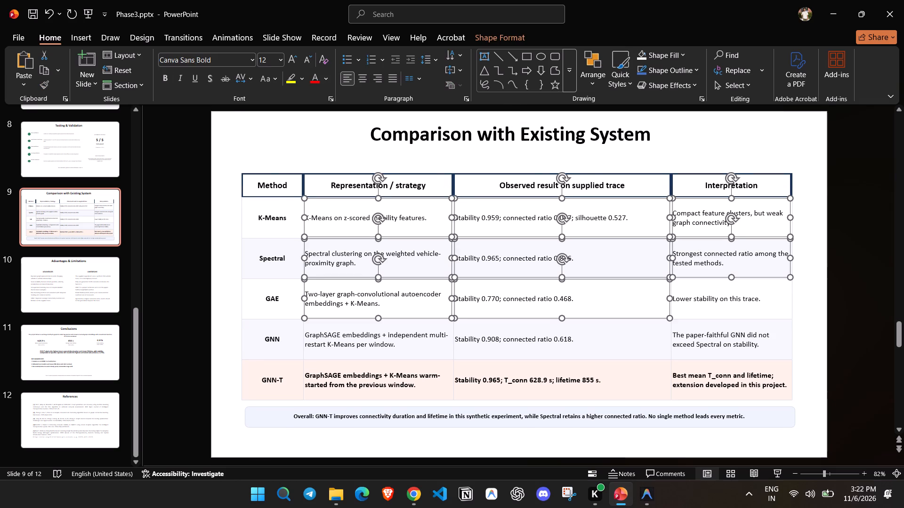
{"action": "left_click", "coordinate": [703, 301], "text": "ctrl"}
{"action": "left_click", "coordinate": [703, 340], "text": "ctrl"}
{"action": "left_click", "coordinate": [585, 338], "text": "ctrl"}
{"action": "left_click", "coordinate": [398, 339], "text": "ctrl"}
{"action": "left_click", "coordinate": [386, 377], "text": "ctrl"}
{"action": "left_click", "coordinate": [290, 379], "text": "ctrl"}
{"action": "left_click", "coordinate": [280, 343], "text": "ctrl"}
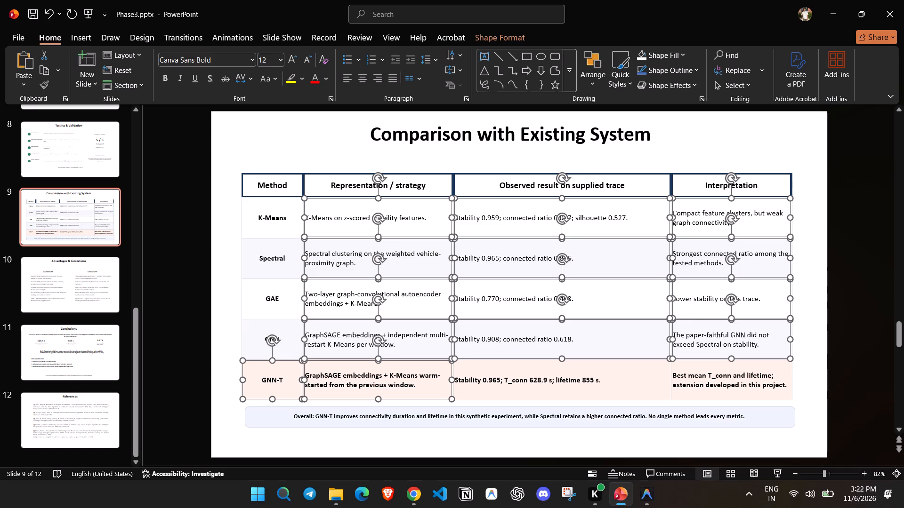
{"action": "left_click", "coordinate": [281, 295], "text": "ctrl"}
{"action": "left_click", "coordinate": [279, 261], "text": "ctrl"}
{"action": "left_click", "coordinate": [284, 213], "text": "ctrl"}
{"action": "left_click", "coordinate": [532, 370], "text": "ctrl"}
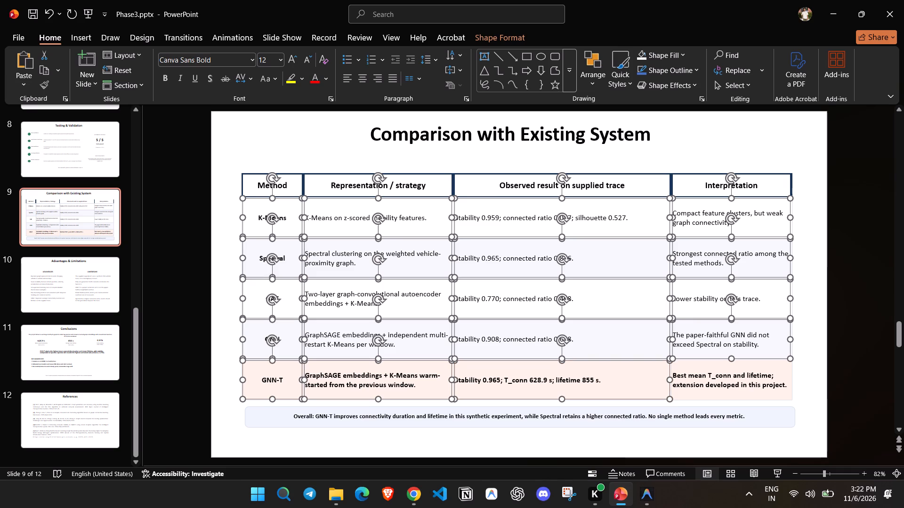
{"action": "left_click", "coordinate": [723, 378], "text": "ctrl"}
{"action": "left_click", "coordinate": [291, 61]}
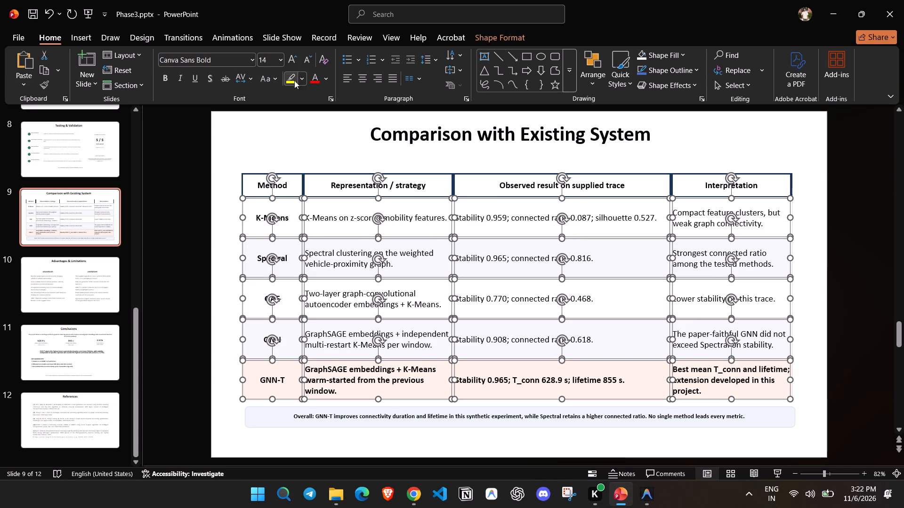
Change the font color of the table body text to a near-black theme shade, and leave the cells deselected.
{"action": "left_click", "coordinate": [327, 79]}
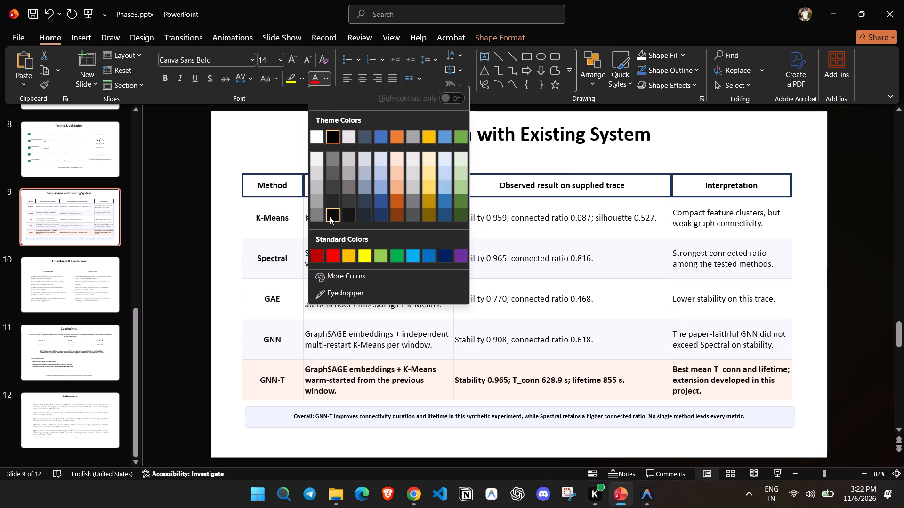
{"action": "left_click", "coordinate": [352, 217]}
{"action": "double_click", "coordinate": [227, 207]}
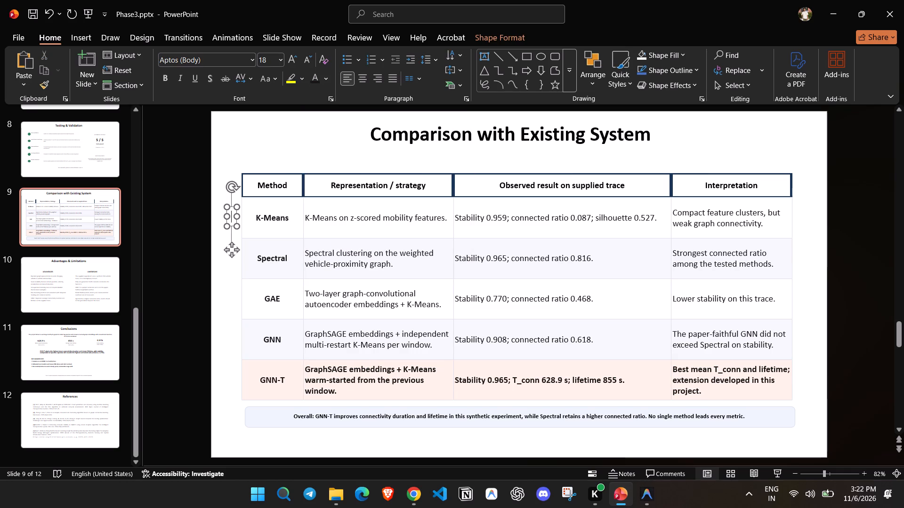
{"action": "left_click", "coordinate": [283, 147]}
{"action": "left_click", "coordinate": [814, 160]}
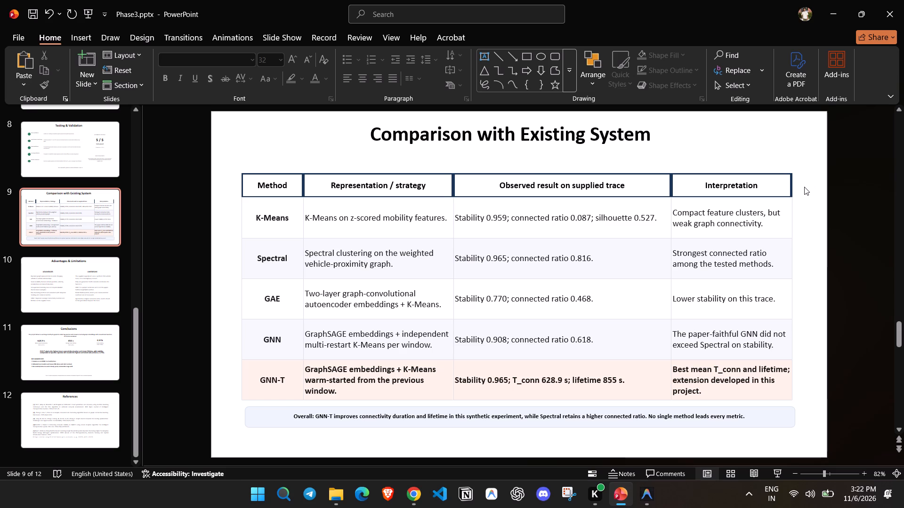
Save the presentation.
{"action": "key", "text": "ctrl+s"}
On slide 8, Testing & Validation, delete the check marks from all five green circles.
{"action": "scroll", "coordinate": [62, 216], "scroll_direction": "up", "scroll_amount": 2}
{"action": "left_click", "coordinate": [83, 225]}
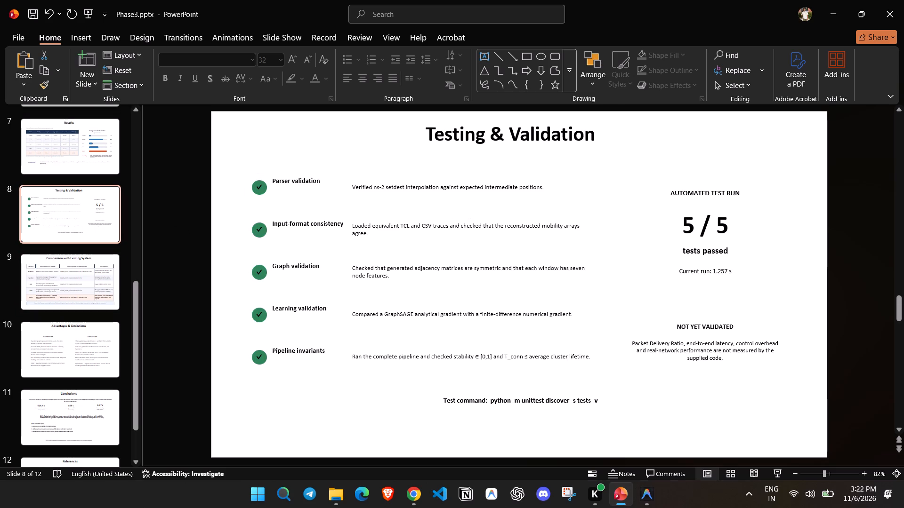
{"action": "left_click", "coordinate": [257, 183]}
{"action": "left_click", "coordinate": [284, 155]}
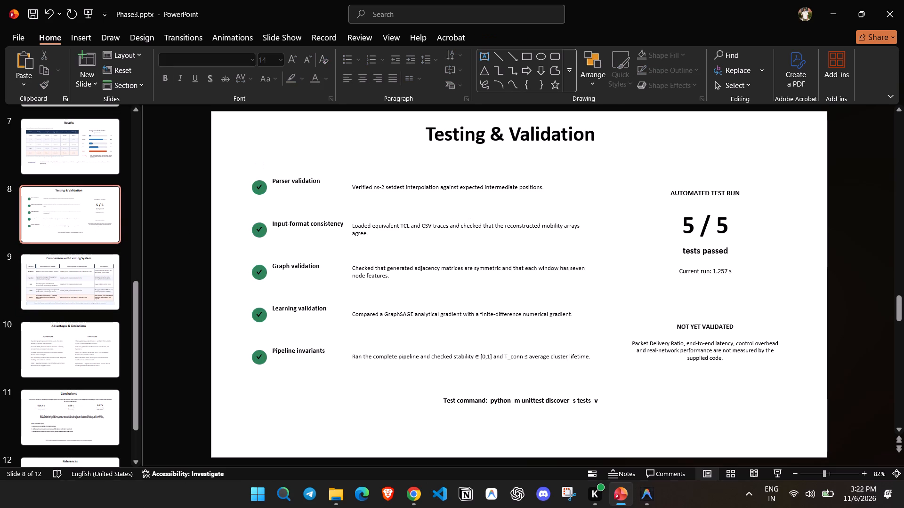
{"action": "left_click", "coordinate": [259, 177], "text": "ctrl"}
{"action": "left_click", "coordinate": [252, 224], "text": "ctrl"}
{"action": "left_click", "coordinate": [254, 230], "text": "ctrl"}
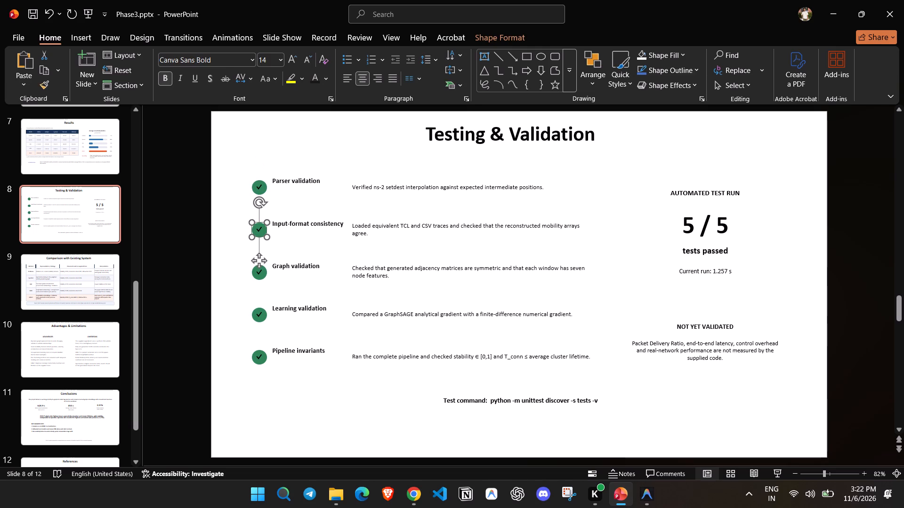
{"action": "left_click", "coordinate": [258, 191], "text": "ctrl"}
{"action": "left_click", "coordinate": [254, 273], "text": "ctrl"}
{"action": "left_click", "coordinate": [252, 315], "text": "ctrl"}
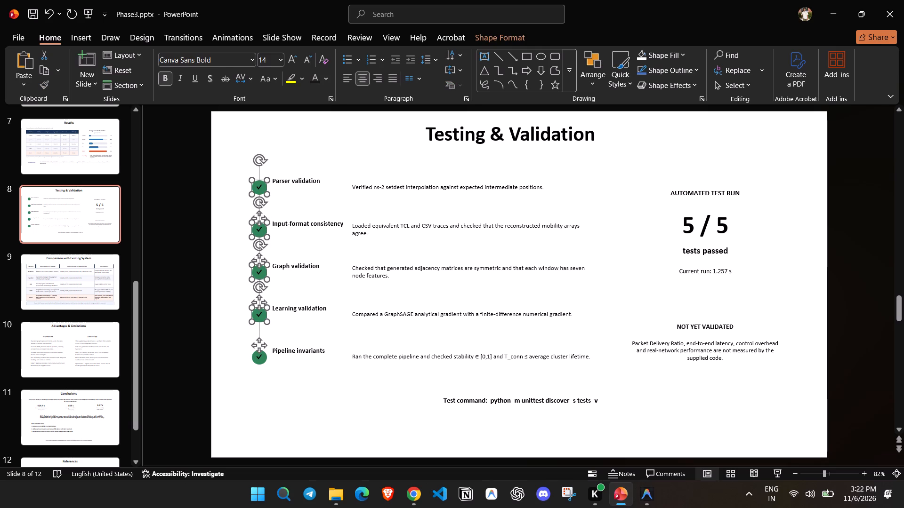
{"action": "left_click", "coordinate": [257, 353], "text": "ctrl"}
{"action": "key", "text": "Delete"}
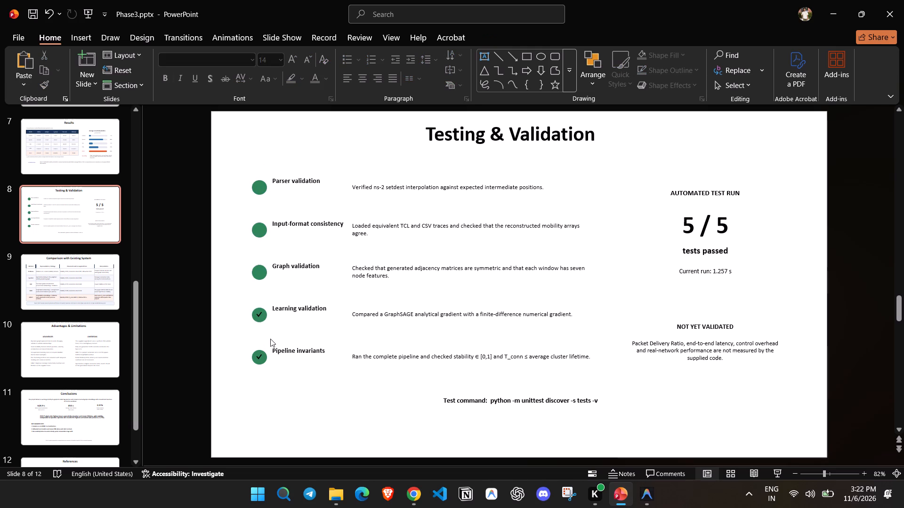
{"action": "left_click", "coordinate": [256, 319], "text": "ctrl"}
{"action": "left_click", "coordinate": [254, 361], "text": "ctrl"}
{"action": "key", "text": "Delete"}
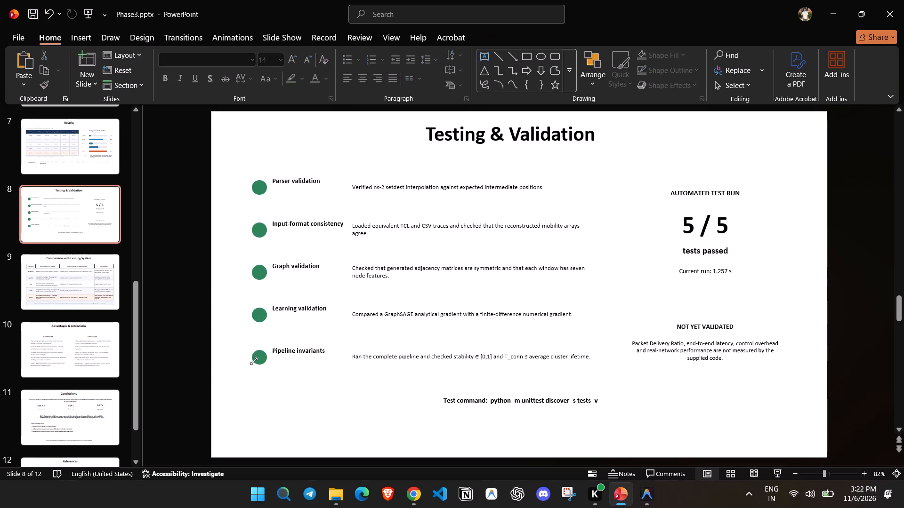
Delete the five green circles beside the validation headings.
{"action": "left_click", "coordinate": [260, 354], "text": "ctrl"}
{"action": "left_click", "coordinate": [260, 322], "text": "ctrl"}
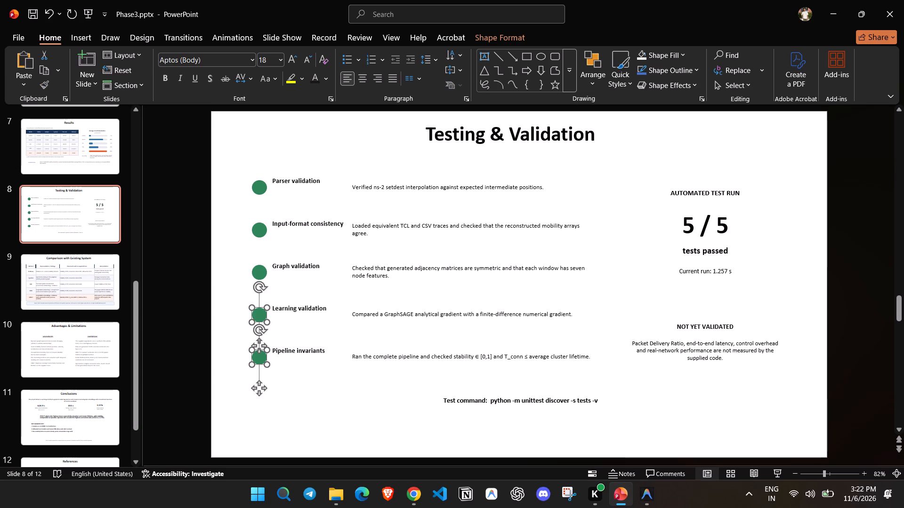
{"action": "left_click", "coordinate": [262, 272], "text": "ctrl"}
{"action": "left_click", "coordinate": [260, 230], "text": "ctrl"}
{"action": "left_click", "coordinate": [255, 178], "text": "ctrl"}
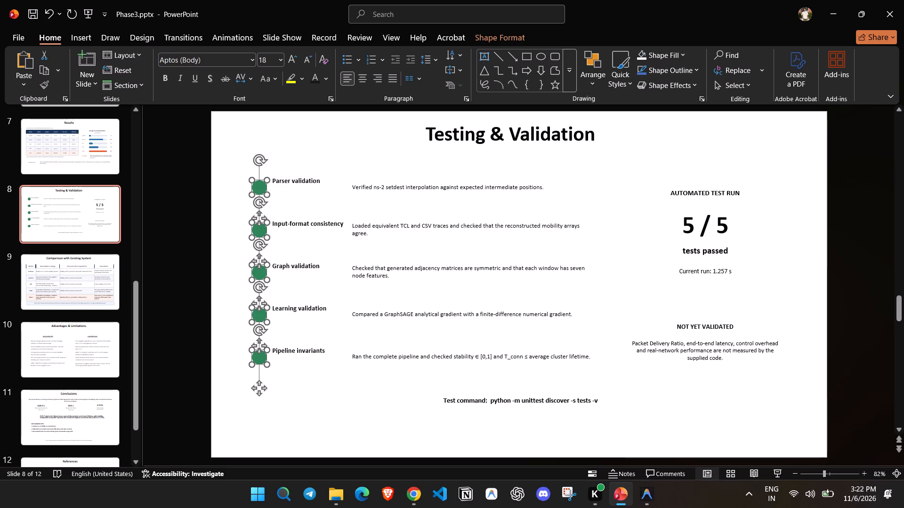
{"action": "key", "text": "Delete"}
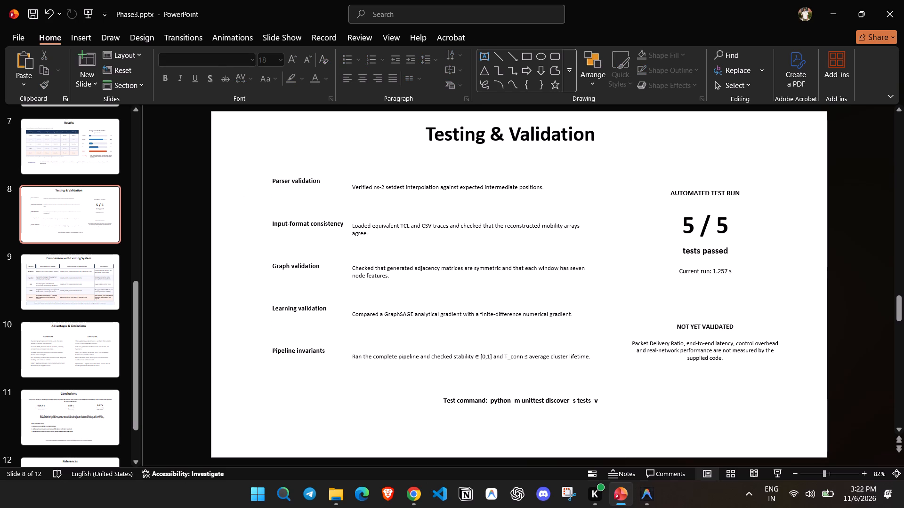
Delete the whole automated test run block: the Current run line, tests passed, 5 / 5 and the AUTOMATED TEST RUN heading.
{"action": "left_click", "coordinate": [717, 228]}
{"action": "left_click", "coordinate": [754, 269]}
{"action": "left_click_drag", "start_coordinate": [749, 267], "coordinate": [754, 275]}
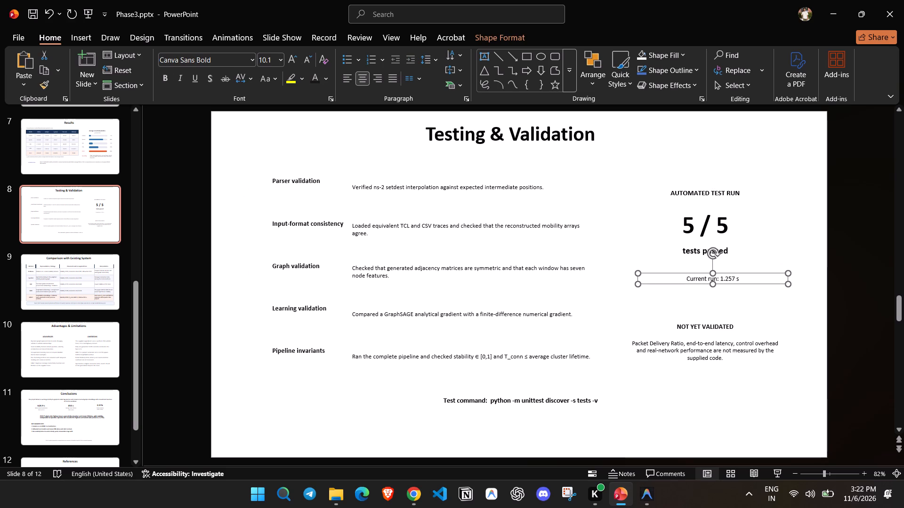
{"action": "key", "text": "Delete"}
{"action": "left_click", "coordinate": [722, 252]}
{"action": "left_click_drag", "start_coordinate": [739, 246], "coordinate": [741, 250]}
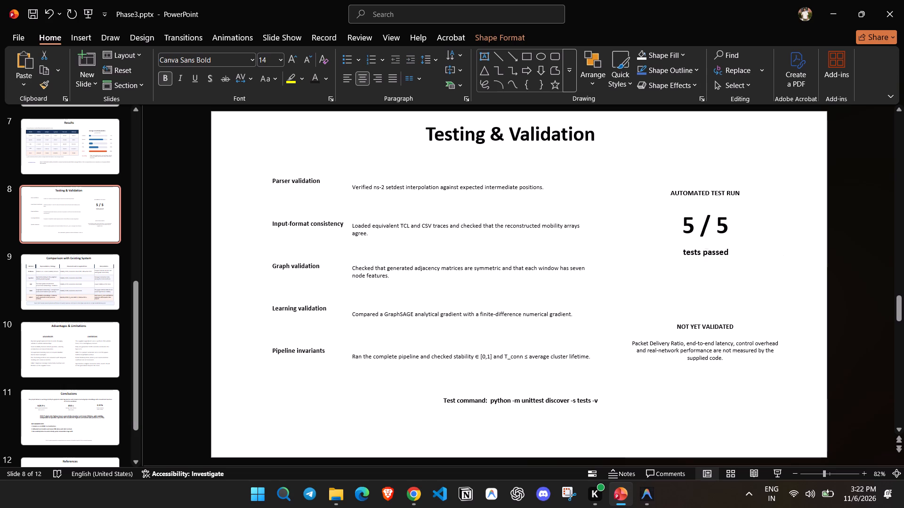
{"action": "left_click_drag", "start_coordinate": [741, 250], "coordinate": [742, 256]}
{"action": "key", "text": "Delete"}
{"action": "left_click", "coordinate": [725, 226]}
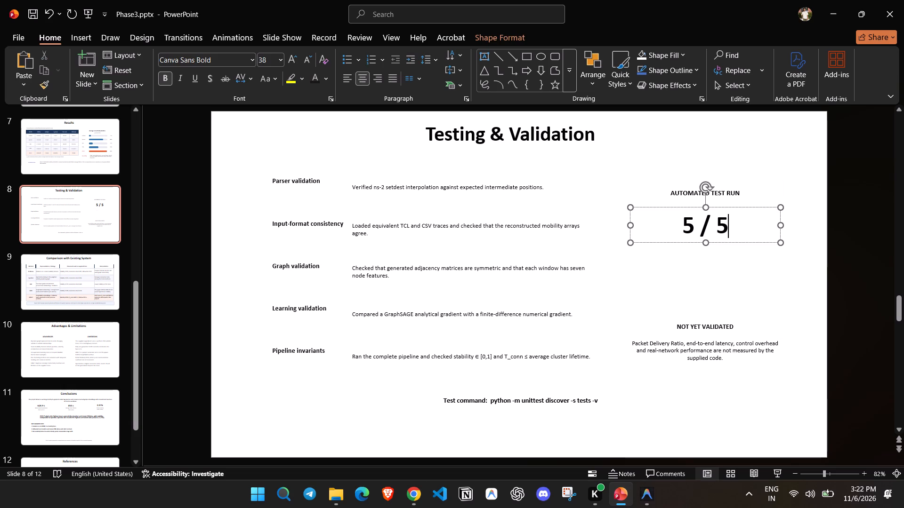
{"action": "left_click_drag", "start_coordinate": [730, 211], "coordinate": [735, 236]}
{"action": "key", "text": "Delete"}
{"action": "left_click", "coordinate": [732, 192]}
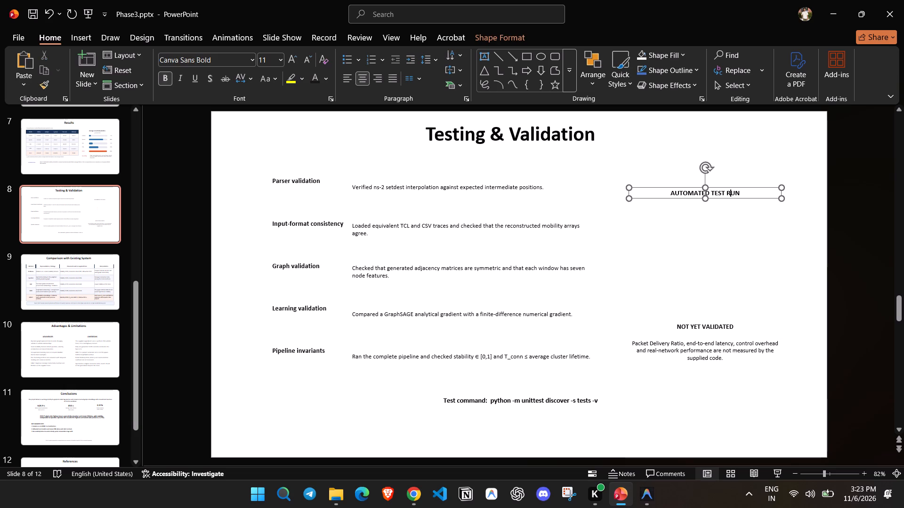
{"action": "left_click_drag", "start_coordinate": [726, 186], "coordinate": [732, 212]}
{"action": "key", "text": "Delete"}
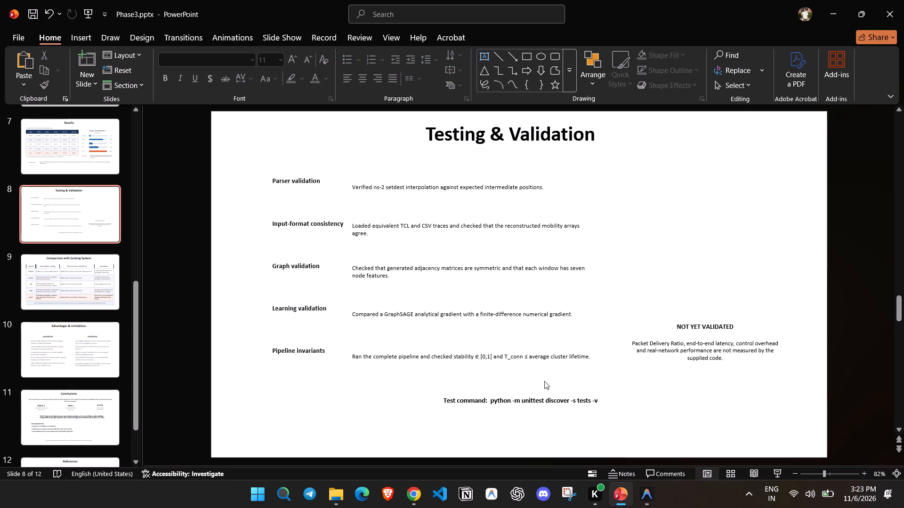
Move the Test command line slightly lower and centre it horizontally on the slide.
{"action": "left_click", "coordinate": [575, 406]}
{"action": "left_click_drag", "start_coordinate": [567, 394], "coordinate": [548, 403]}
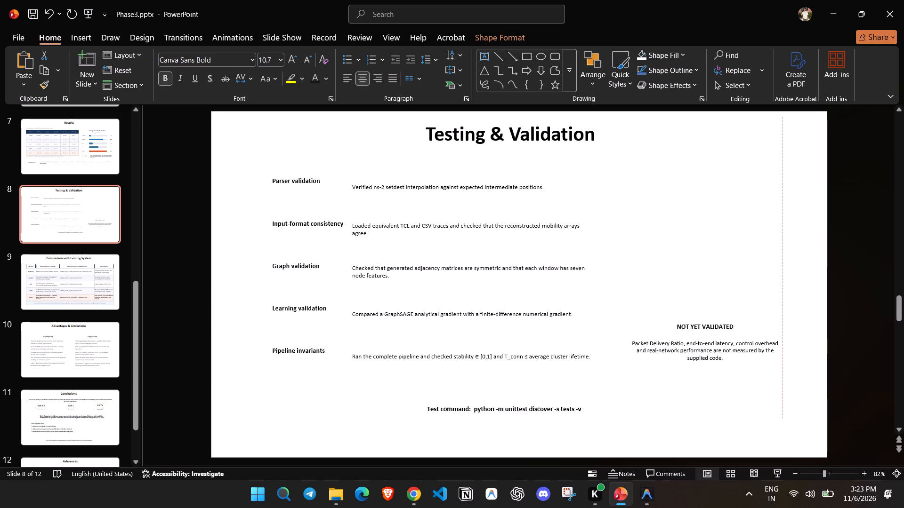
{"action": "left_click_drag", "start_coordinate": [548, 403], "coordinate": [557, 409]}
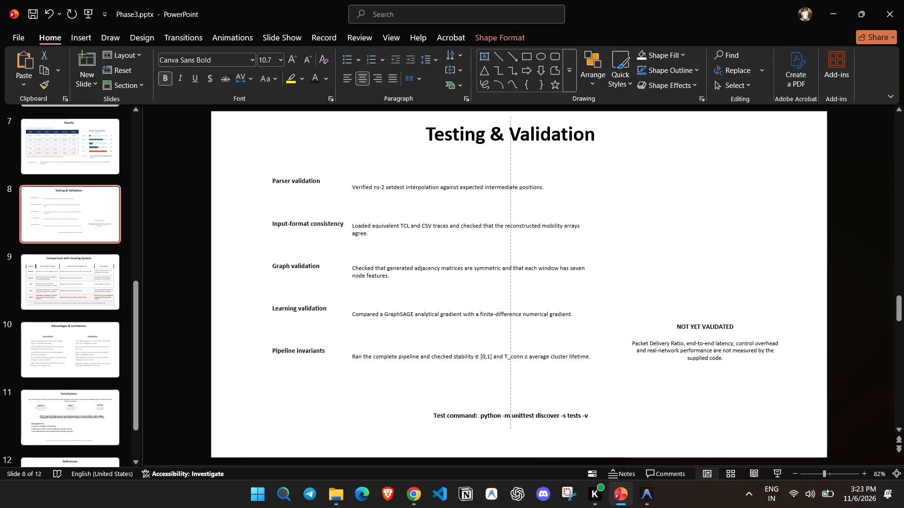
{"action": "left_click_drag", "start_coordinate": [557, 409], "coordinate": [556, 405]}
Remove the word Test from the start of the Test command line.
{"action": "left_click", "coordinate": [457, 413]}
{"action": "left_click", "coordinate": [450, 413]}
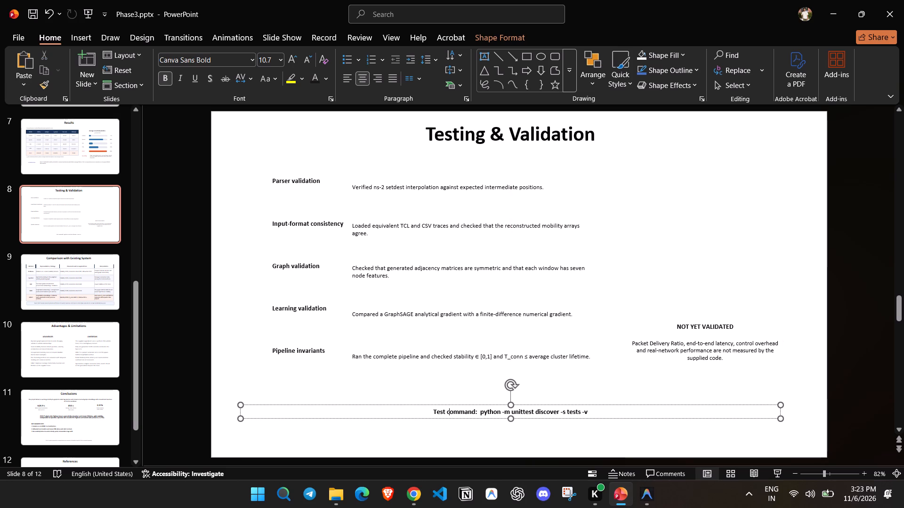
{"action": "key", "text": "Left"}
{"action": "key", "text": "BackSpace"}
{"action": "key", "text": "BackSpace"}
{"action": "key", "text": "BackSpace"}
{"action": "key", "text": "BackSpace"}
{"action": "key", "text": "BackSpace"}
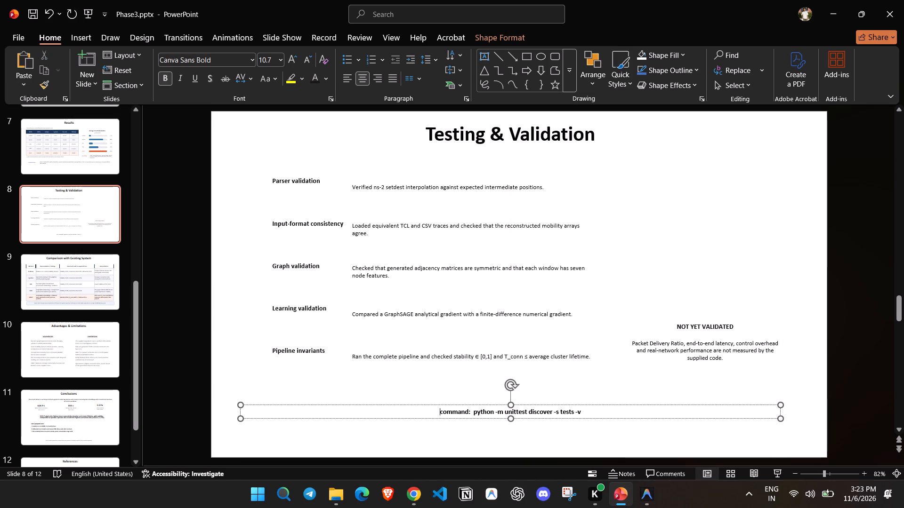
Shift the NOT YET VALIDATED heading and the description below it slightly down and to the right.
{"action": "left_click", "coordinate": [665, 371]}
{"action": "left_click", "coordinate": [710, 356]}
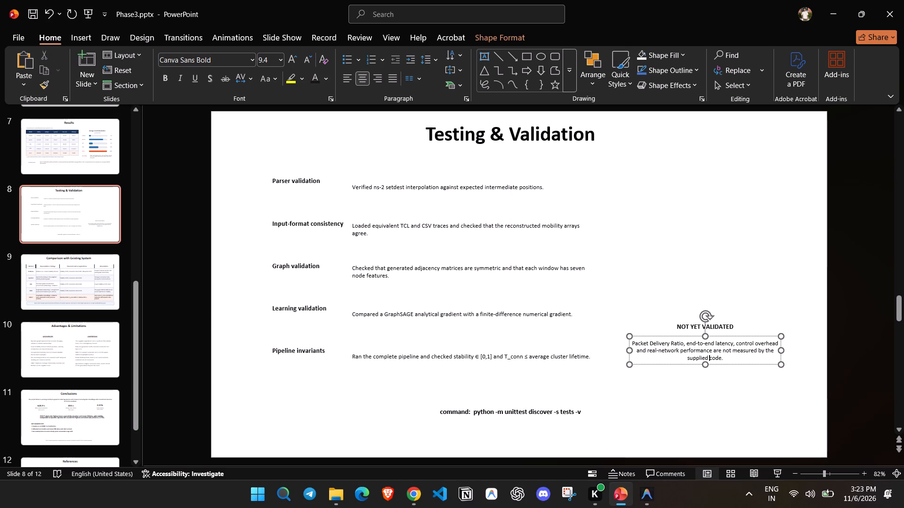
{"action": "left_click_drag", "start_coordinate": [734, 335], "coordinate": [740, 340]}
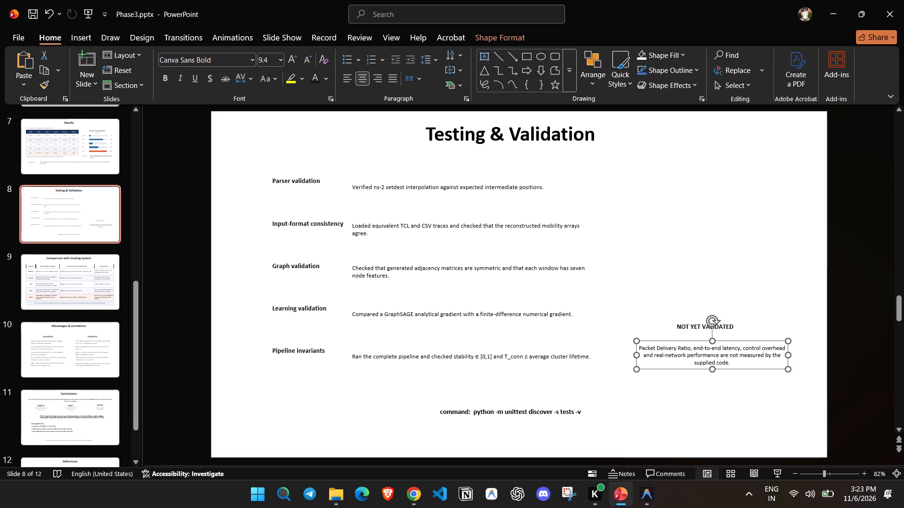
{"action": "left_click", "coordinate": [736, 326]}
{"action": "left_click_drag", "start_coordinate": [726, 322], "coordinate": [738, 331]}
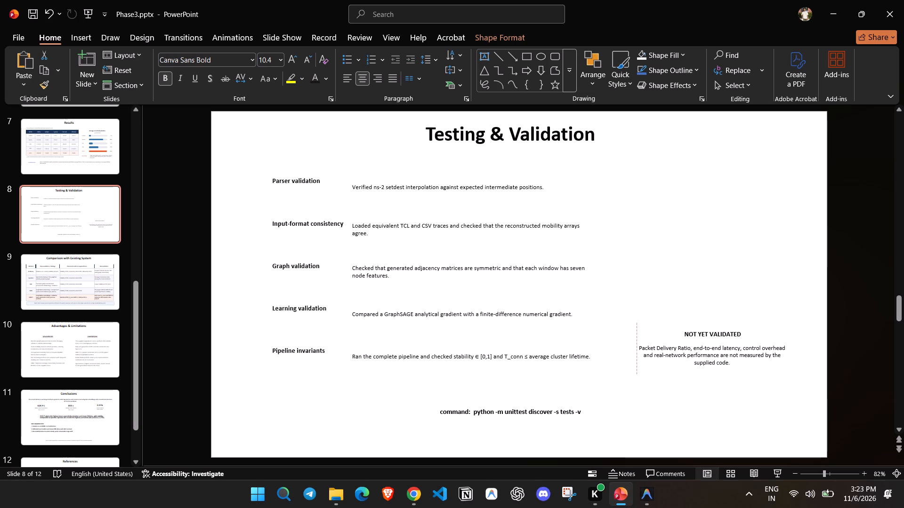
{"action": "left_click_drag", "start_coordinate": [738, 331], "coordinate": [738, 333]}
{"action": "left_click", "coordinate": [761, 278]}
{"action": "left_click", "coordinate": [326, 190]}
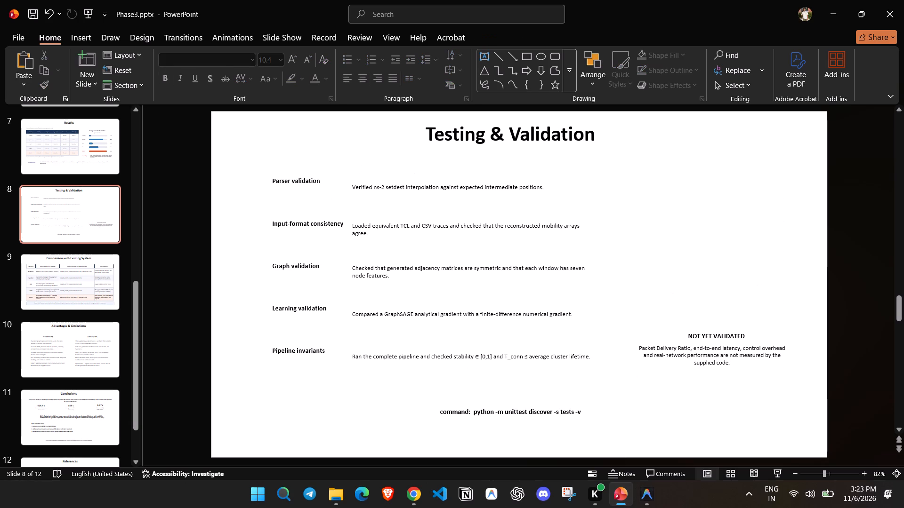
Move the Parser validation description slightly up so it lines up with its heading.
{"action": "left_click", "coordinate": [306, 183]}
{"action": "left_click", "coordinate": [363, 192]}
{"action": "left_click_drag", "start_coordinate": [487, 175], "coordinate": [488, 175]}
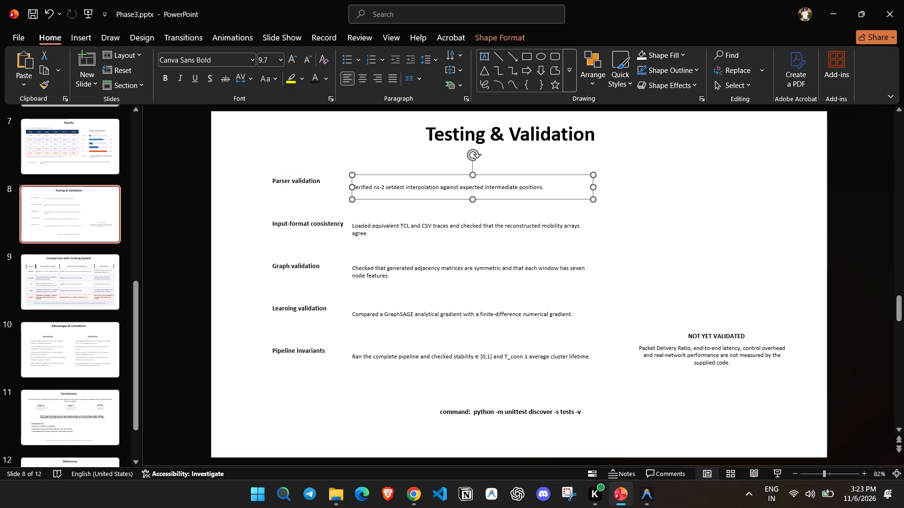
{"action": "left_click_drag", "start_coordinate": [488, 175], "coordinate": [488, 167]}
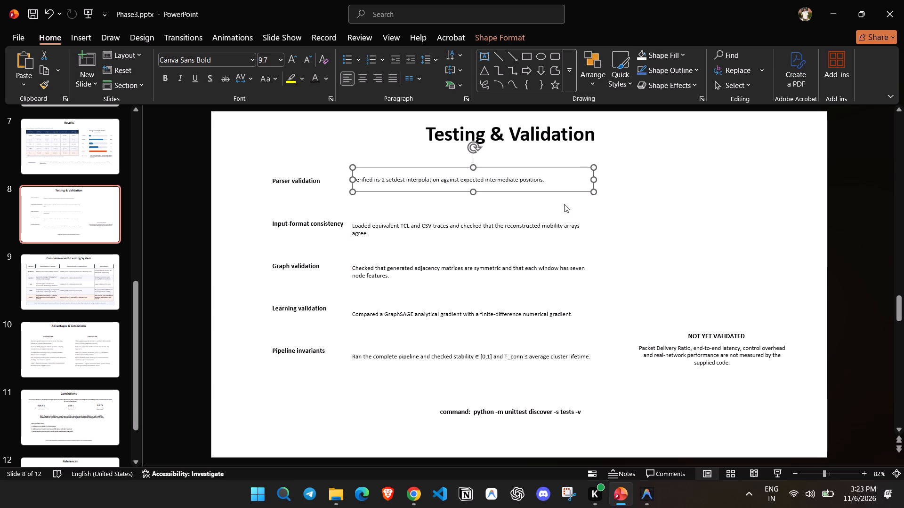
{"action": "left_click", "coordinate": [595, 203]}
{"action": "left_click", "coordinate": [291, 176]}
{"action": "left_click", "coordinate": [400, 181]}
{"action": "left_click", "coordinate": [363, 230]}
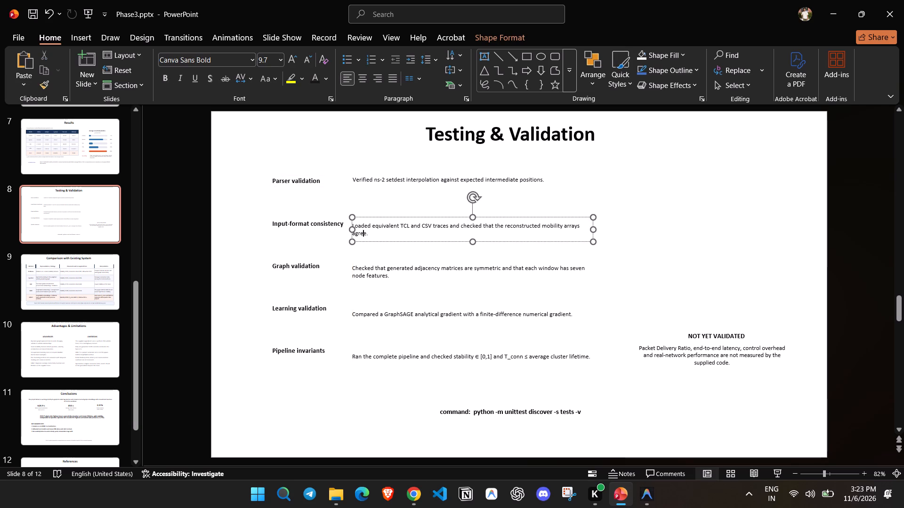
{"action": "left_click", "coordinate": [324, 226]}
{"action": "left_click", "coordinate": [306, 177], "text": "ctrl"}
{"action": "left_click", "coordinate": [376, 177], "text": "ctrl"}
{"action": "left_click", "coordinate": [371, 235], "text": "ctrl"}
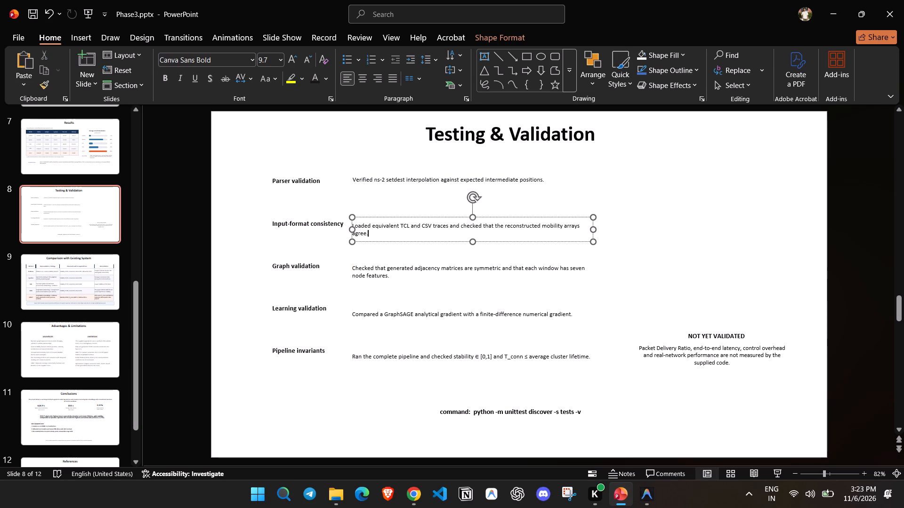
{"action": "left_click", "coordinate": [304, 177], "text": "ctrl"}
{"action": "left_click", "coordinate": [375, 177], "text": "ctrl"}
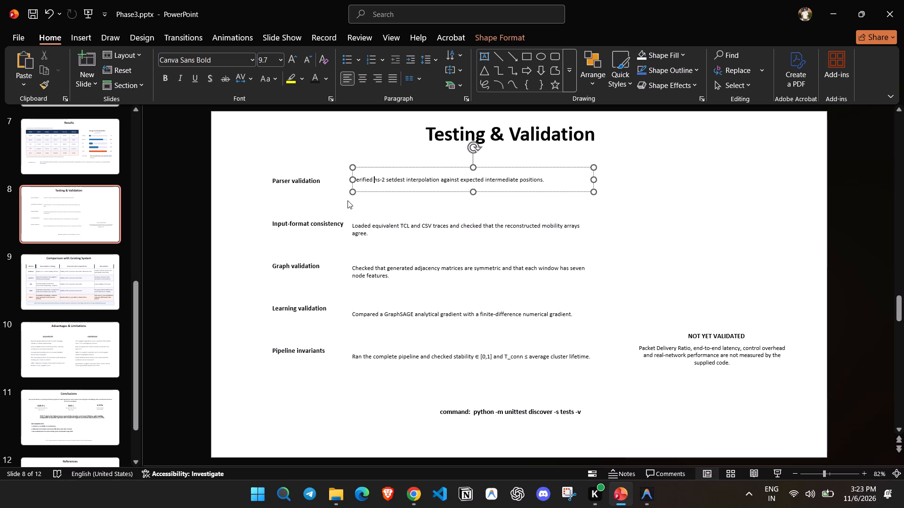
Set the font size of all five validation headings and their descriptions, from Parser validation to Pipeline invariants, to 14.
{"action": "left_click", "coordinate": [299, 184], "text": "ctrl"}
{"action": "left_click", "coordinate": [370, 175], "text": "ctrl"}
{"action": "left_click", "coordinate": [321, 216], "text": "ctrl"}
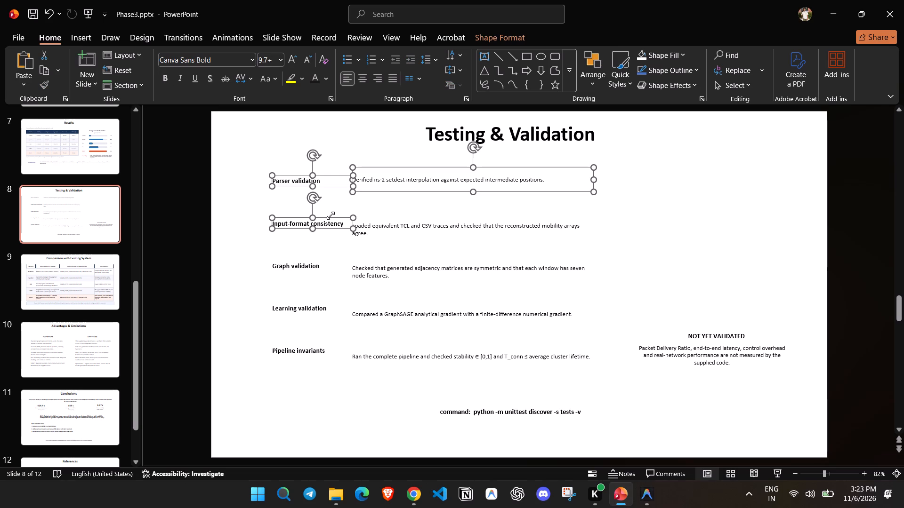
{"action": "left_click", "coordinate": [384, 218], "text": "ctrl"}
{"action": "left_click", "coordinate": [310, 259], "text": "ctrl"}
{"action": "left_click", "coordinate": [383, 263], "text": "ctrl"}
{"action": "left_click", "coordinate": [301, 302], "text": "ctrl"}
{"action": "left_click", "coordinate": [378, 313], "text": "ctrl"}
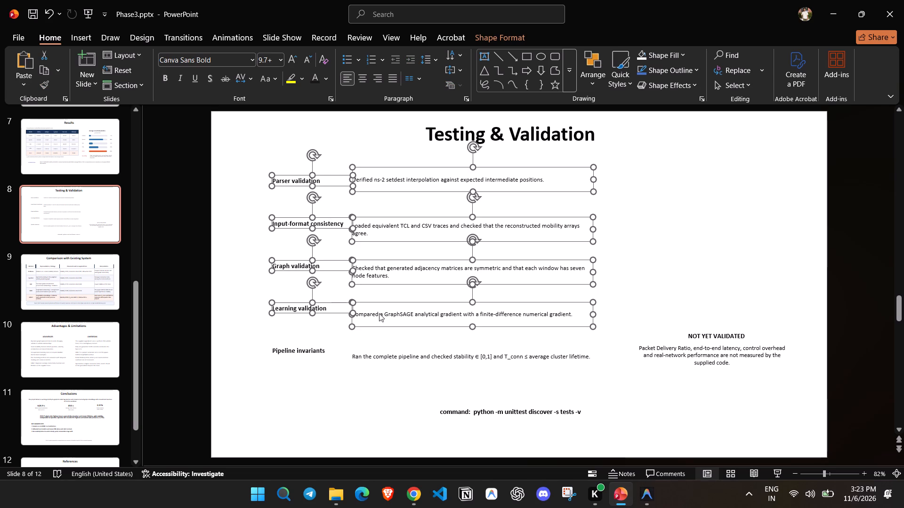
{"action": "left_click", "coordinate": [309, 344], "text": "ctrl"}
{"action": "left_click", "coordinate": [380, 361], "text": "ctrl"}
{"action": "triple_click", "coordinate": [293, 63]}
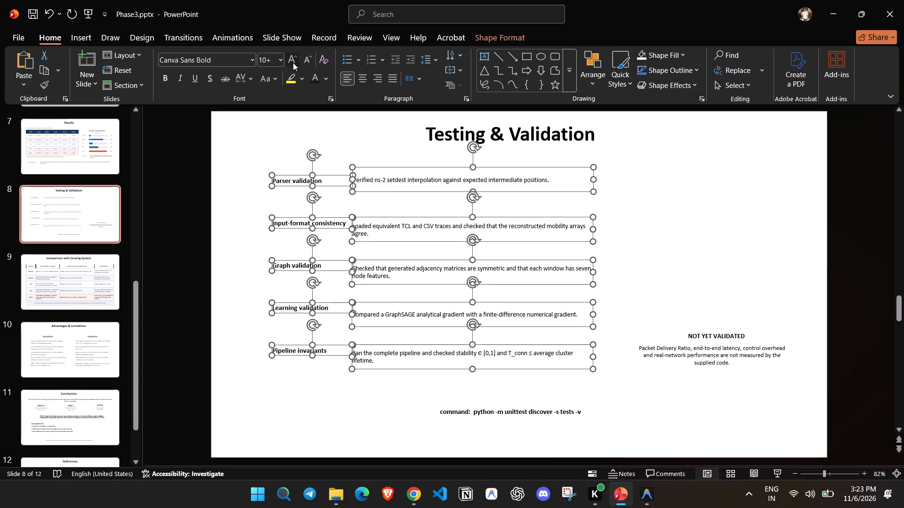
{"action": "left_click", "coordinate": [293, 63]}
{"action": "left_click", "coordinate": [279, 61]}
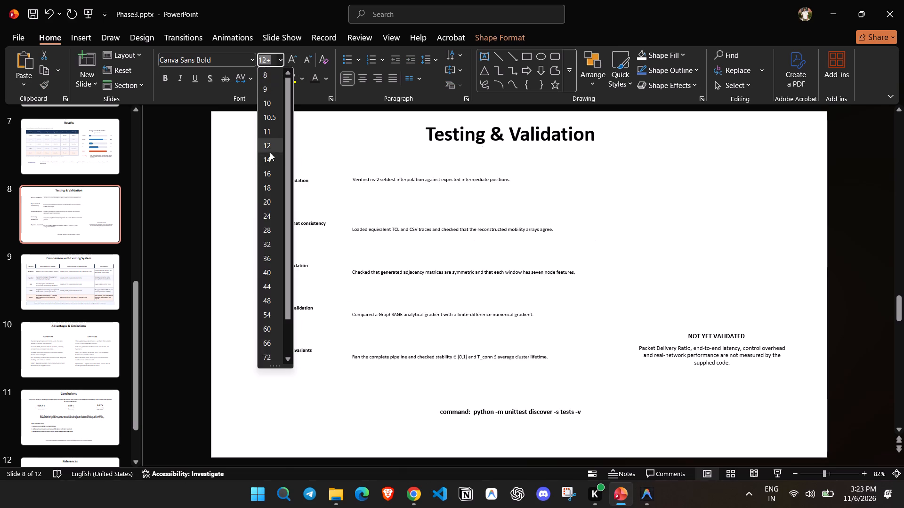
{"action": "left_click", "coordinate": [269, 160]}
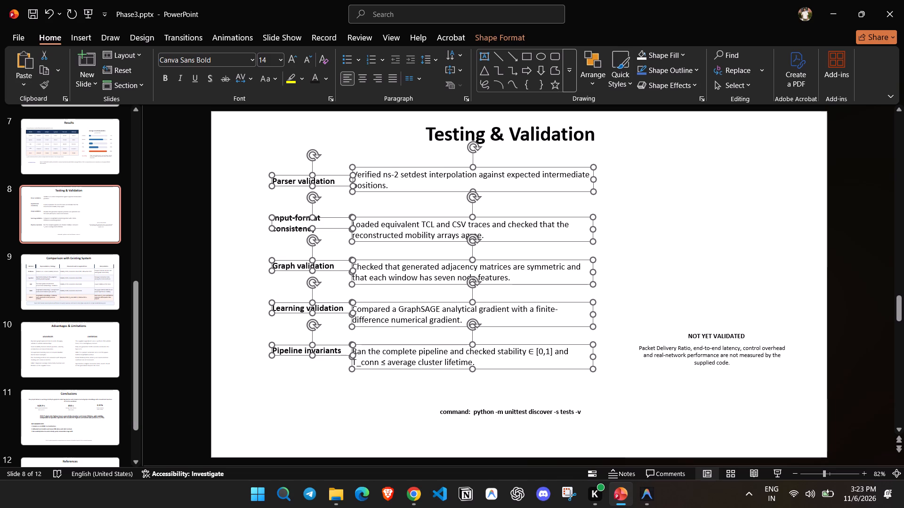
Move the five validation headings and their descriptions together to the right, keeping them at the same height on the slide.
{"action": "right_click_drag", "start_coordinate": [517, 168], "coordinate": [604, 170]}
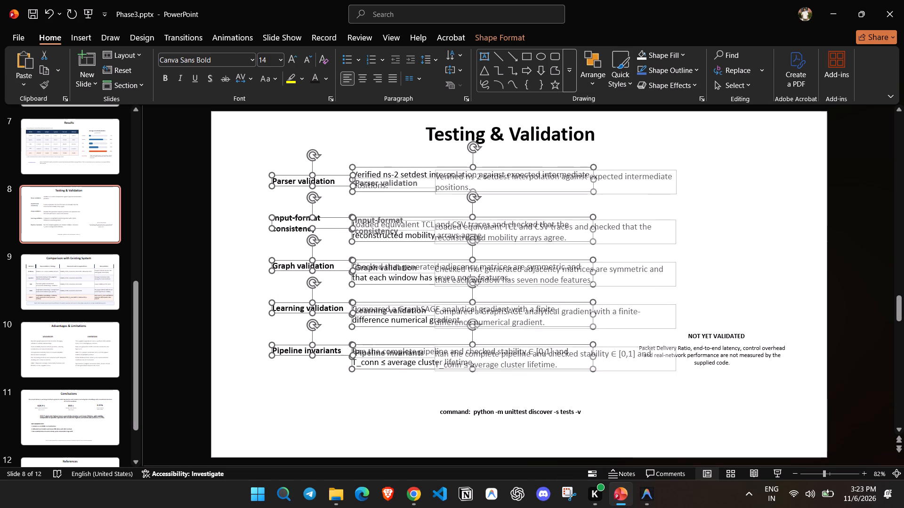
{"action": "right_click_drag", "start_coordinate": [604, 170], "coordinate": [623, 164]}
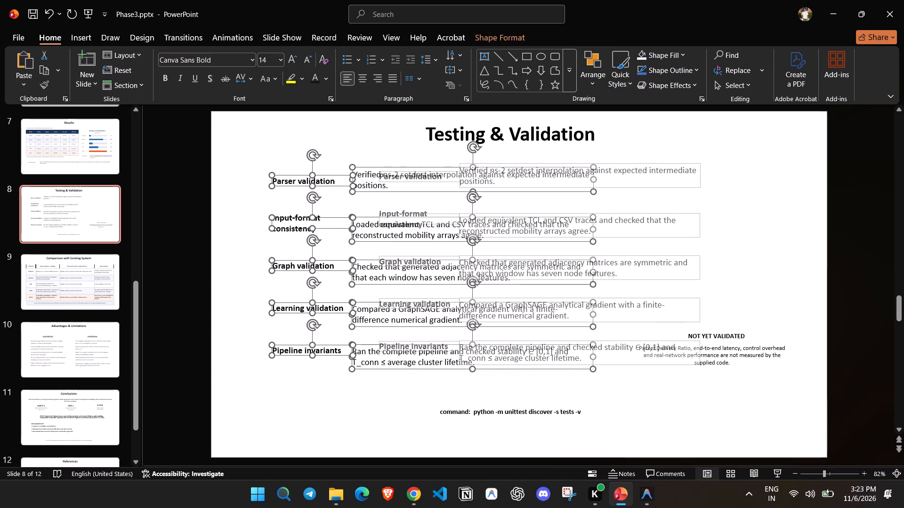
{"action": "right_click_drag", "start_coordinate": [623, 164], "coordinate": [631, 169]}
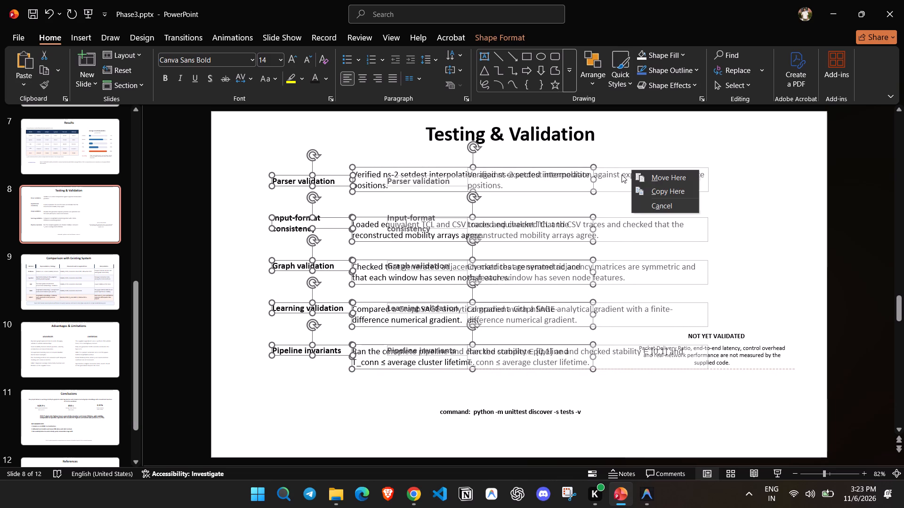
Relocate the five validation headings and their descriptions to the new spot as a move rather than a copy.
{"action": "left_click", "coordinate": [639, 179]}
Move the NOT YET VALIDATED heading and its Packet Delivery Ratio description down below the Pipeline invariants row, beside the command line text.
{"action": "left_click", "coordinate": [752, 301]}
{"action": "left_click", "coordinate": [731, 328]}
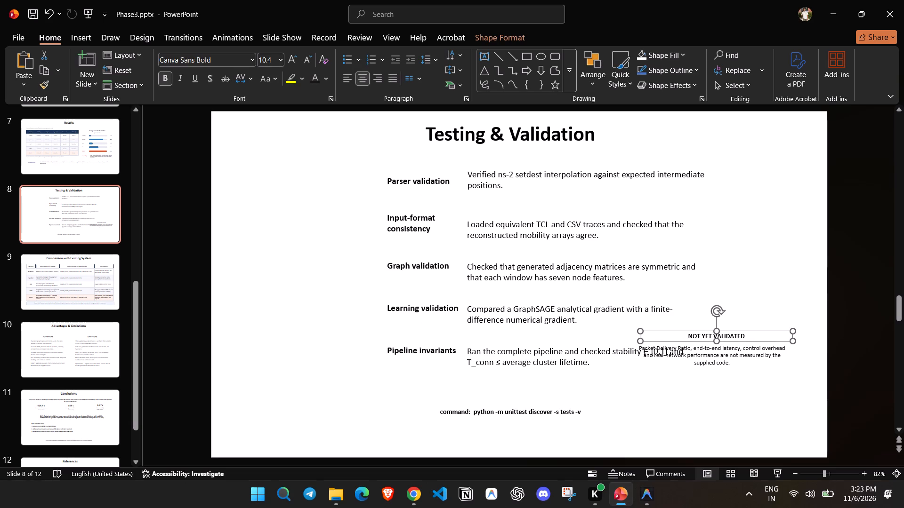
{"action": "left_click_drag", "start_coordinate": [740, 330], "coordinate": [721, 406]}
{"action": "left_click", "coordinate": [747, 358]}
{"action": "left_click_drag", "start_coordinate": [745, 339], "coordinate": [747, 396]}
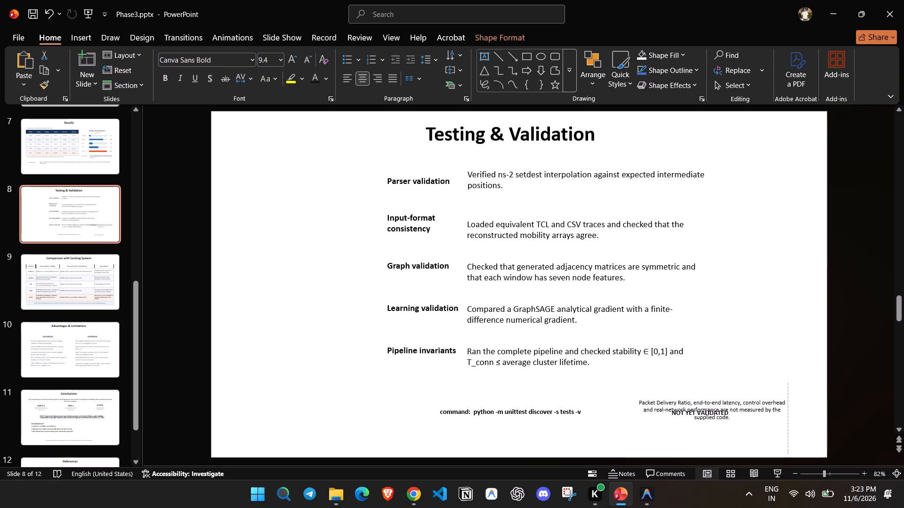
{"action": "left_click_drag", "start_coordinate": [747, 396], "coordinate": [744, 376]}
Copy the full Packet Delivery Ratio description text and switch to Chrome.
{"action": "left_click", "coordinate": [736, 395]}
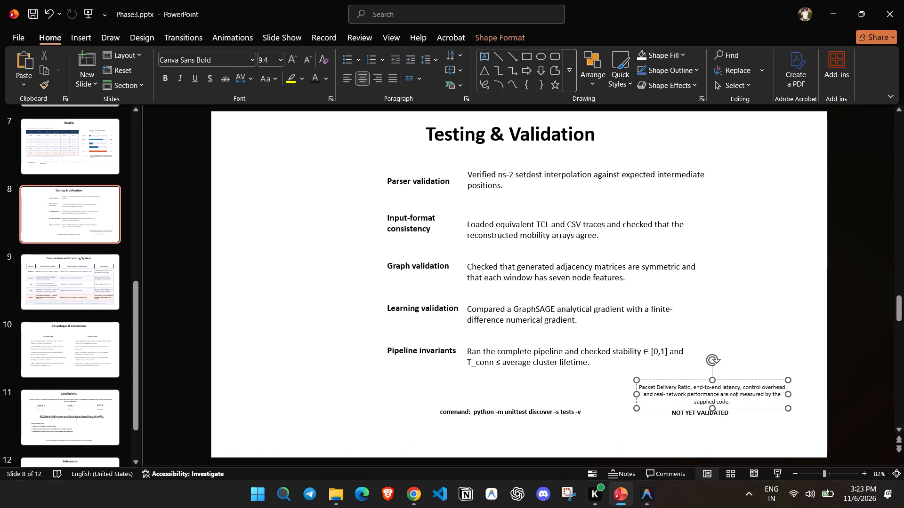
{"action": "key", "text": "ctrl+a"}
{"action": "key", "text": "ctrl+c"}
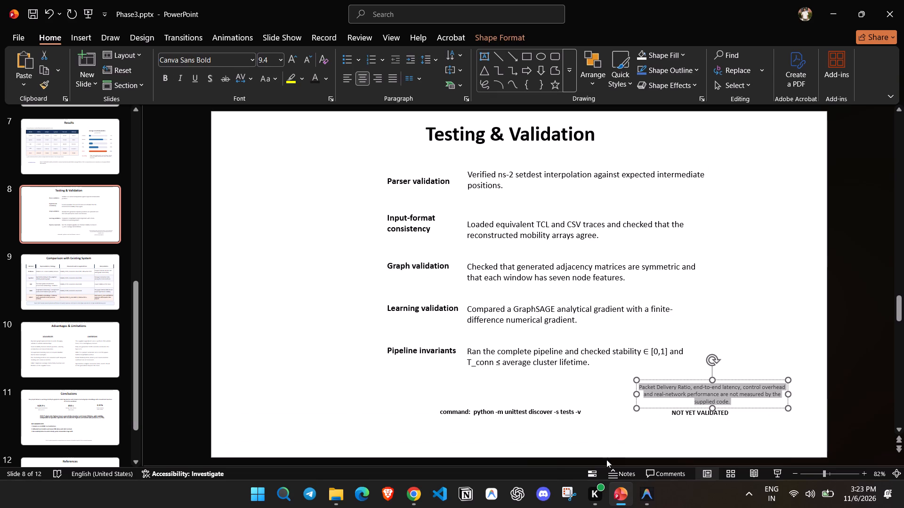
{"action": "left_click", "coordinate": [417, 495]}
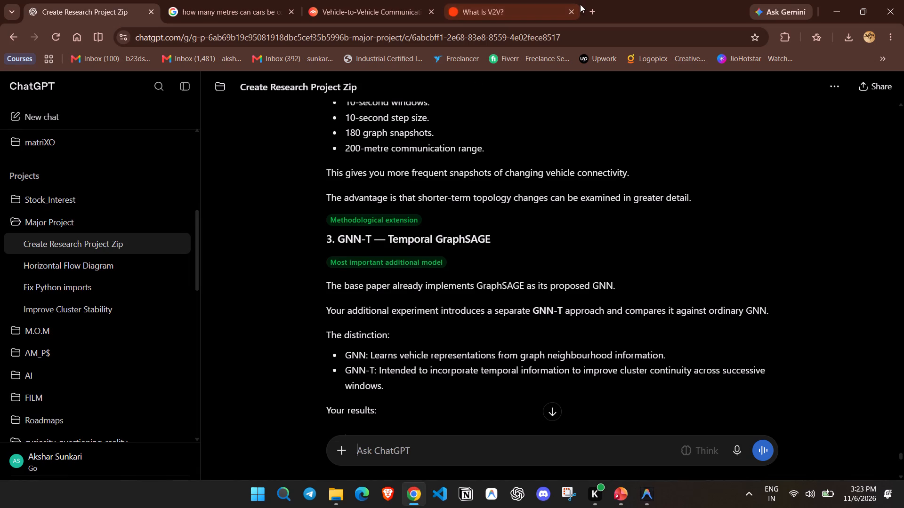
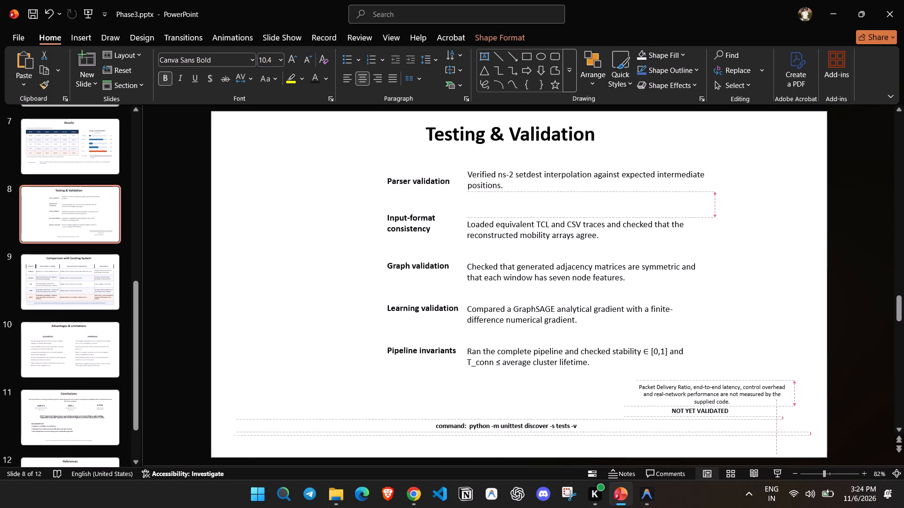
Delete the NOT YET VALIDATED heading and the Packet Delivery Ratio description above it from the Testing & Validation slide.
{"action": "key", "text": "Delete"}
{"action": "left_click", "coordinate": [734, 404]}
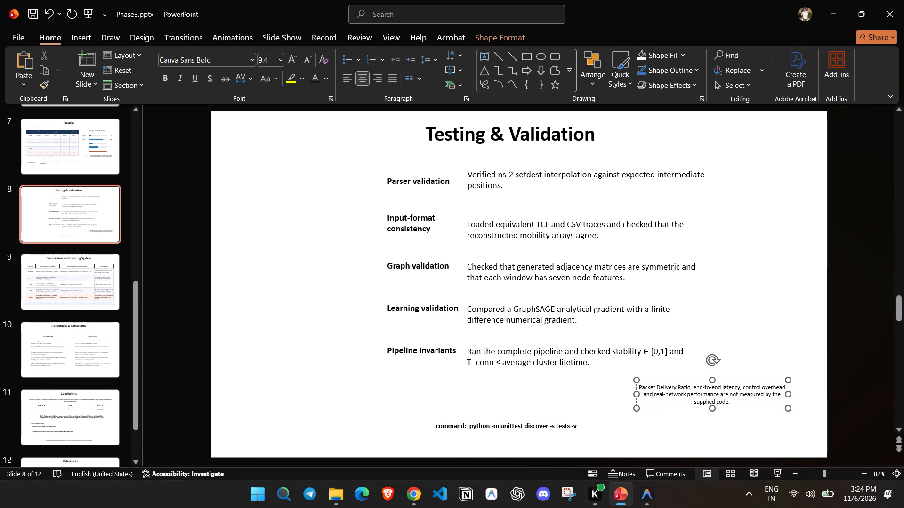
{"action": "left_click", "coordinate": [743, 381]}
{"action": "key", "text": "Delete"}
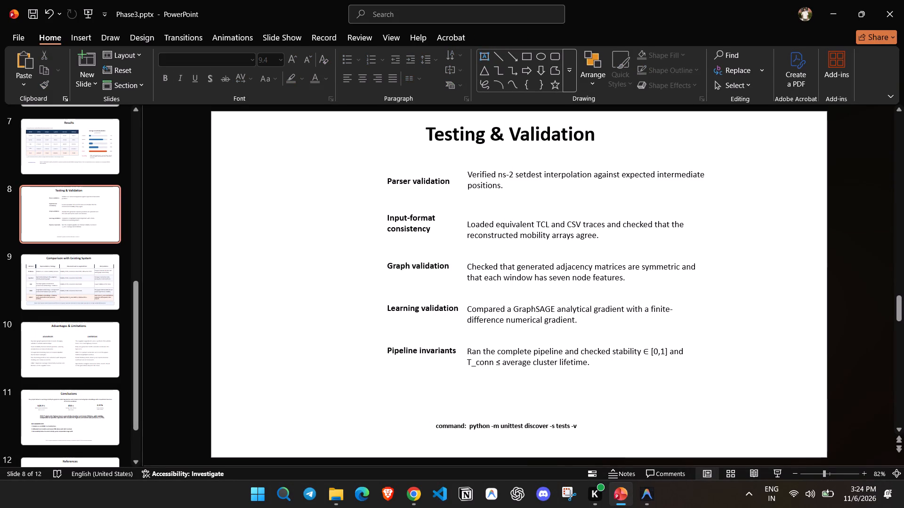
Move the unittest command line slightly up and to the right so it is centred under the slide title, and save the presentation.
{"action": "left_click", "coordinate": [565, 423]}
{"action": "left_click", "coordinate": [563, 420]}
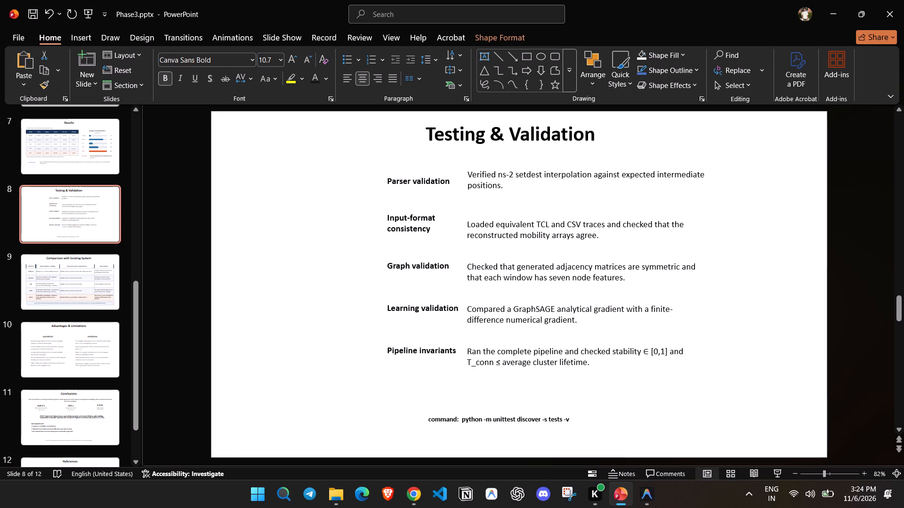
{"action": "left_click", "coordinate": [742, 331]}
{"action": "key", "text": "ctrl+s"}
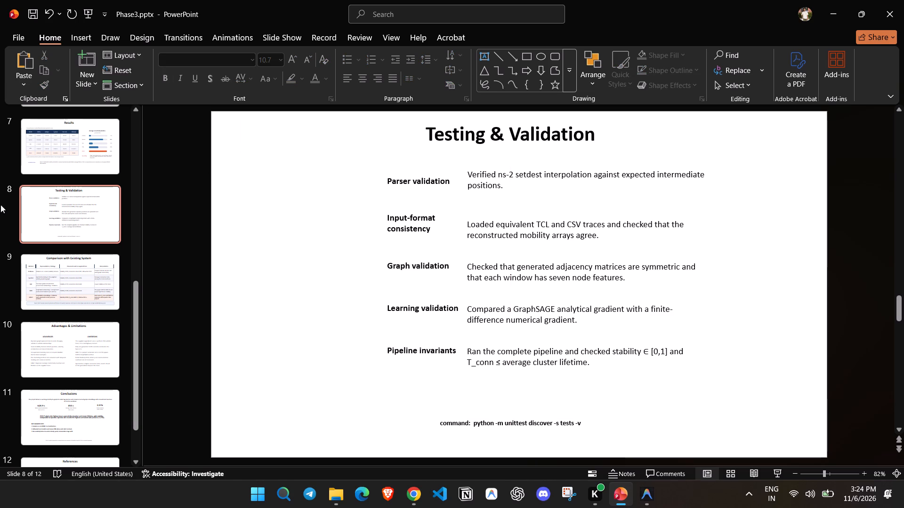
On the Results slide, set the font colour of the Method header cell in the table to black.
{"action": "scroll", "coordinate": [64, 208], "scroll_direction": "up", "scroll_amount": 4}
{"action": "left_click", "coordinate": [70, 278]}
{"action": "left_click", "coordinate": [253, 190]}
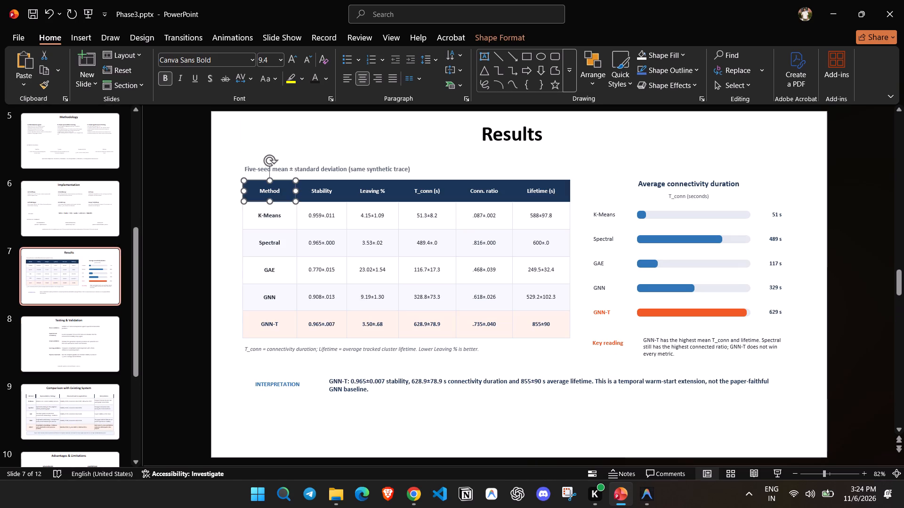
{"action": "right_click", "coordinate": [268, 189]}
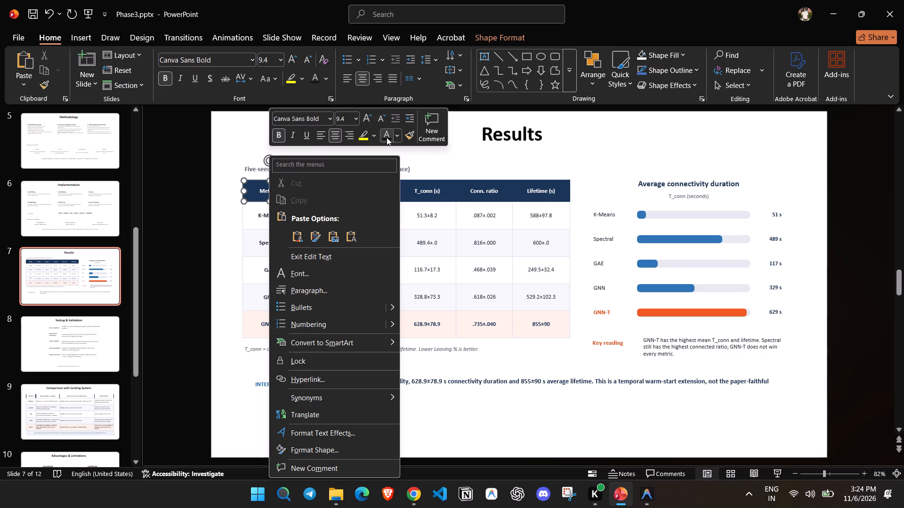
{"action": "left_click", "coordinate": [397, 137]}
{"action": "left_click", "coordinate": [391, 192]}
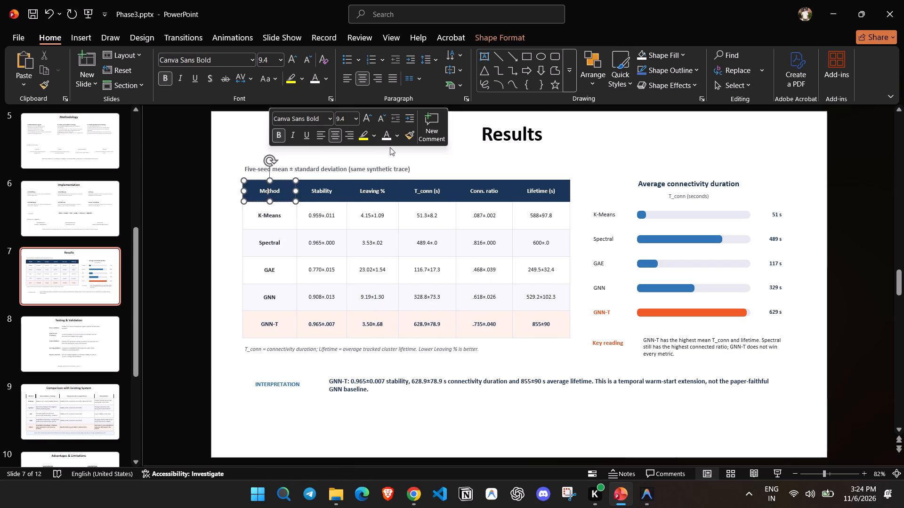
{"action": "left_click", "coordinate": [398, 137]}
{"action": "left_click", "coordinate": [401, 189]}
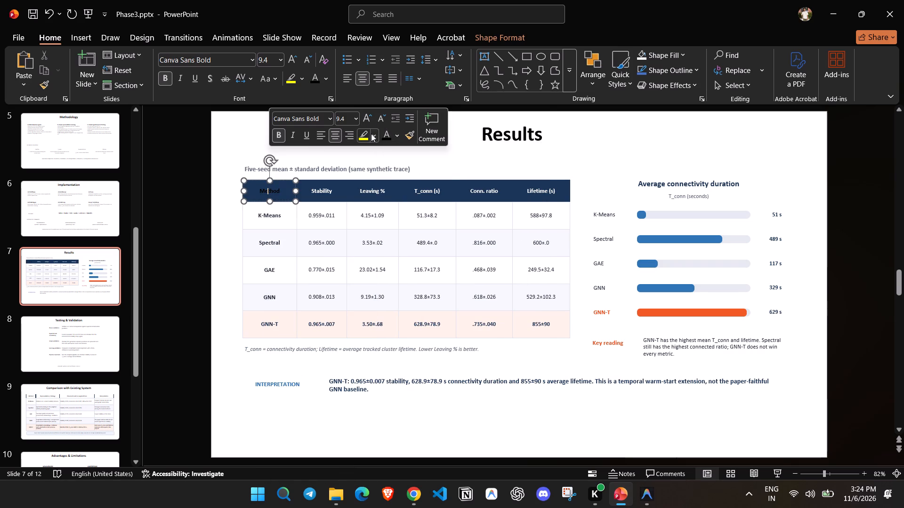
Fill the Method, Stability and Leaving % header cells of slide 7's results table with white.
{"action": "left_click", "coordinate": [374, 134]}
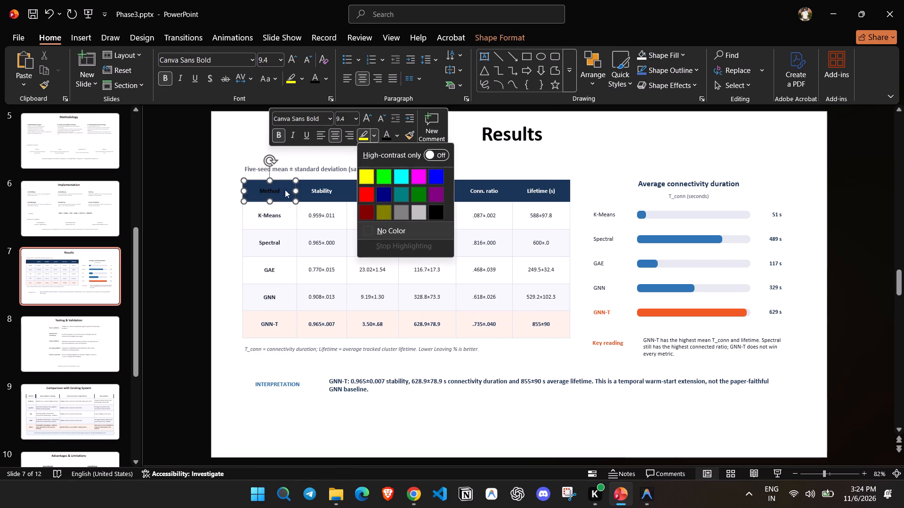
{"action": "right_click", "coordinate": [265, 187]}
{"action": "left_click", "coordinate": [299, 115]}
{"action": "left_click", "coordinate": [303, 176]}
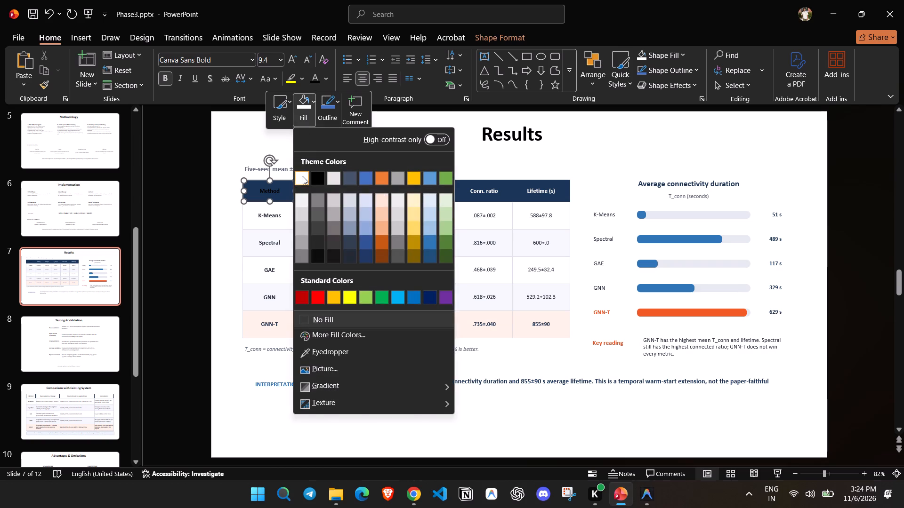
{"action": "right_click", "coordinate": [308, 190]}
{"action": "left_click", "coordinate": [345, 105]}
{"action": "left_click", "coordinate": [342, 176]}
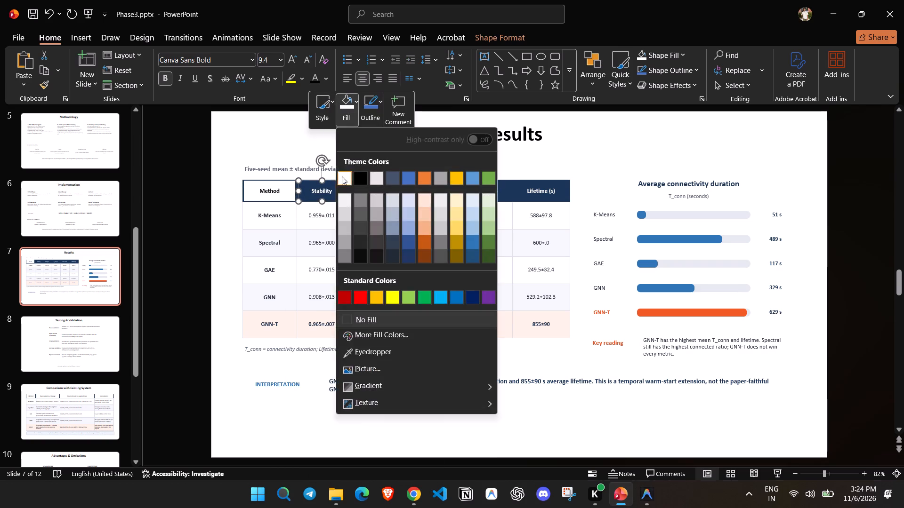
{"action": "right_click", "coordinate": [358, 188]}
{"action": "left_click", "coordinate": [393, 109]}
{"action": "left_click", "coordinate": [398, 179]}
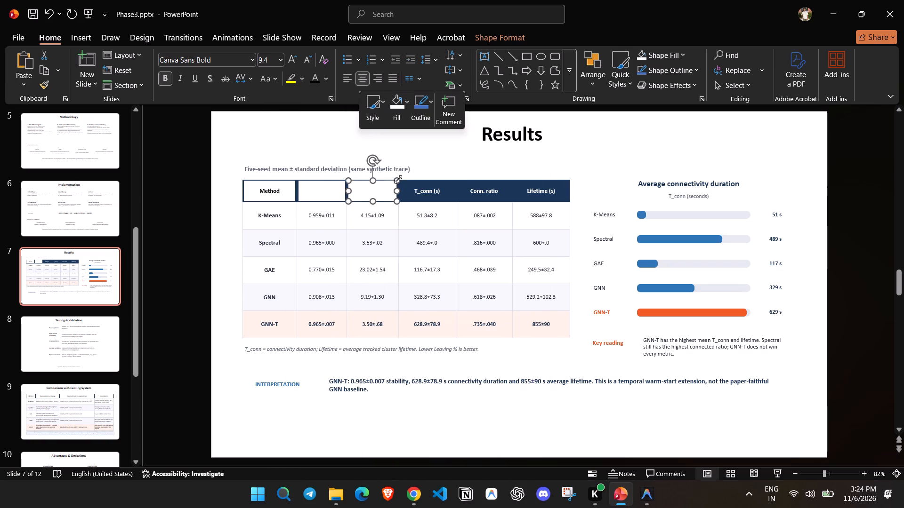
Change the font colour of the words Stability and Leaving in the table header to black.
{"action": "left_click", "coordinate": [326, 194]}
{"action": "right_click", "coordinate": [326, 188]}
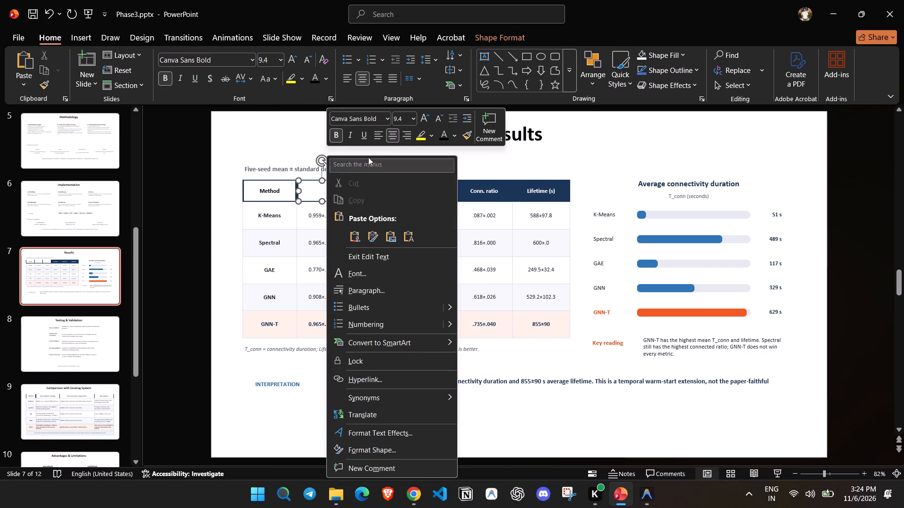
{"action": "left_click", "coordinate": [442, 135]}
{"action": "left_click", "coordinate": [369, 192]}
{"action": "right_click", "coordinate": [377, 189]}
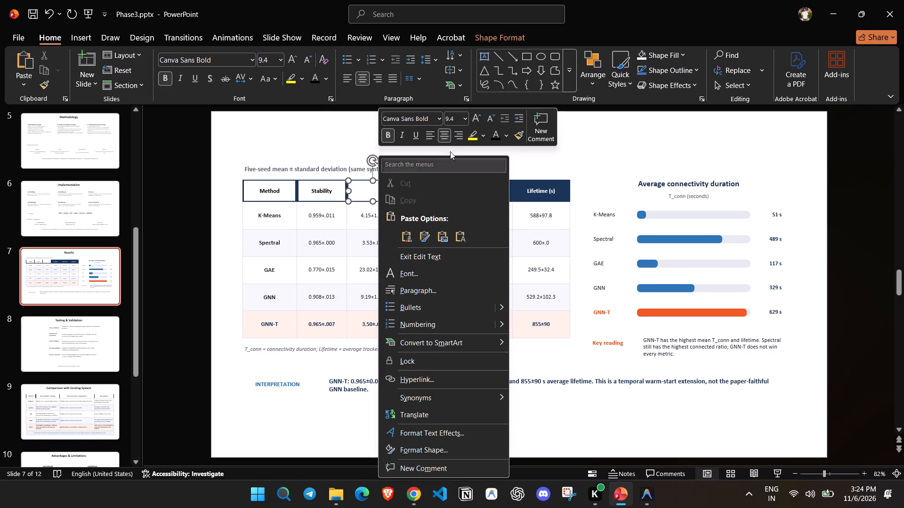
{"action": "left_click", "coordinate": [497, 131]}
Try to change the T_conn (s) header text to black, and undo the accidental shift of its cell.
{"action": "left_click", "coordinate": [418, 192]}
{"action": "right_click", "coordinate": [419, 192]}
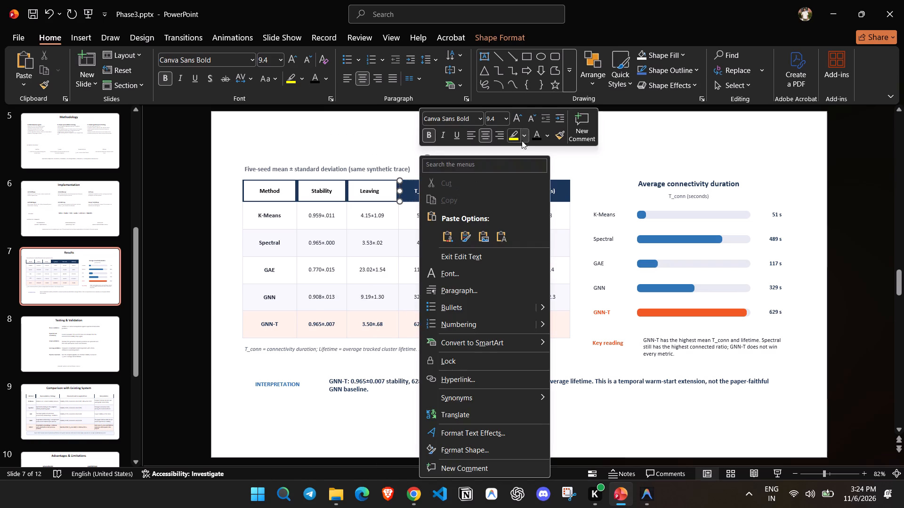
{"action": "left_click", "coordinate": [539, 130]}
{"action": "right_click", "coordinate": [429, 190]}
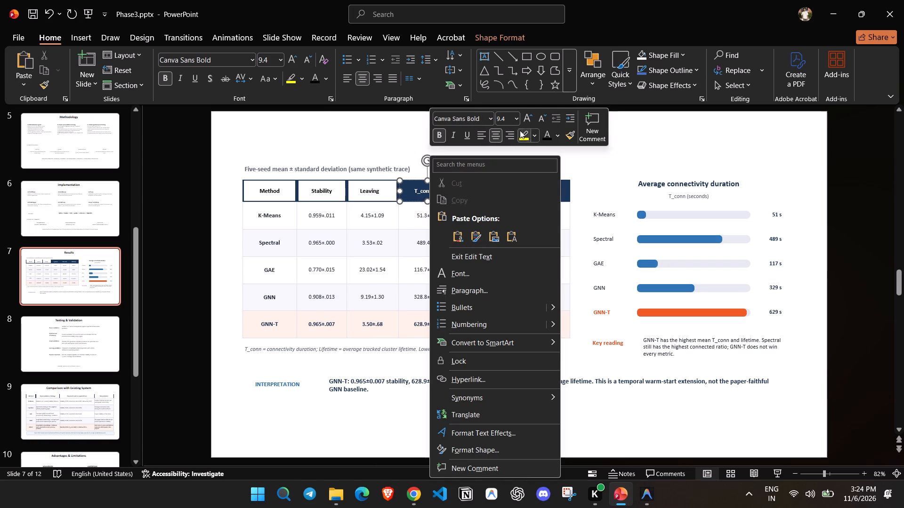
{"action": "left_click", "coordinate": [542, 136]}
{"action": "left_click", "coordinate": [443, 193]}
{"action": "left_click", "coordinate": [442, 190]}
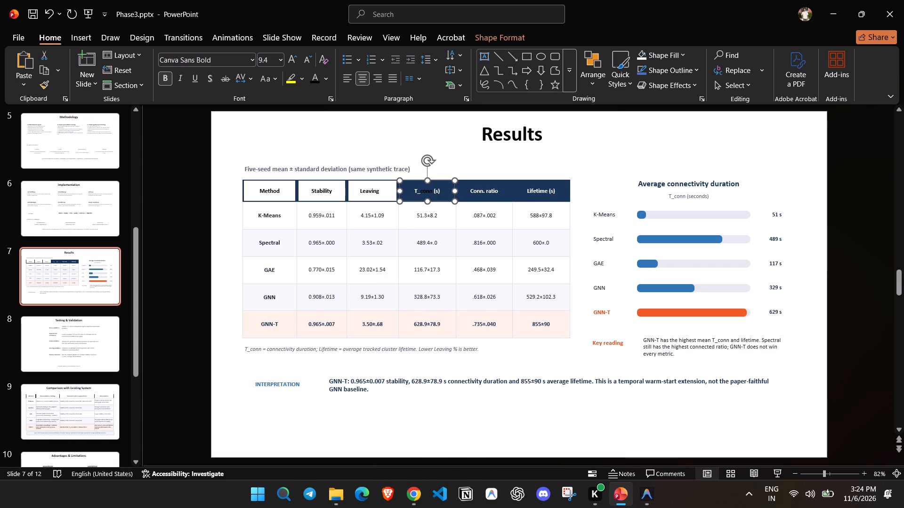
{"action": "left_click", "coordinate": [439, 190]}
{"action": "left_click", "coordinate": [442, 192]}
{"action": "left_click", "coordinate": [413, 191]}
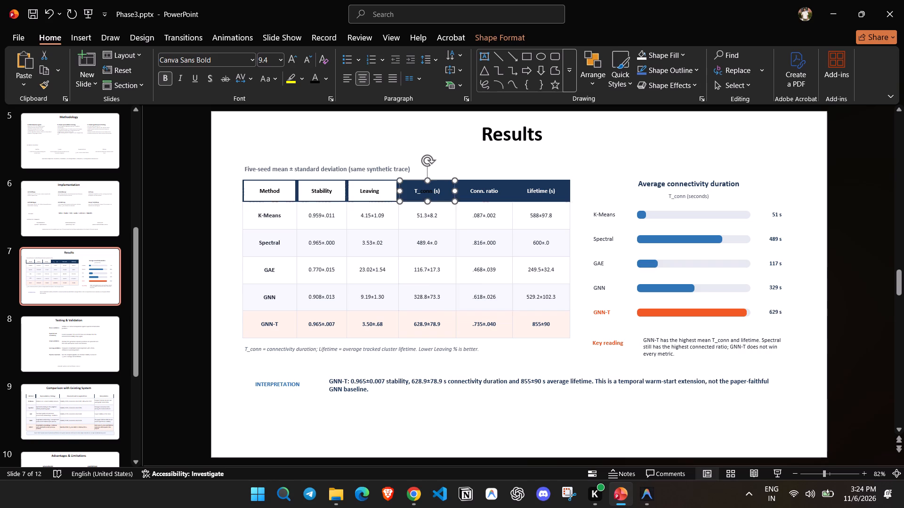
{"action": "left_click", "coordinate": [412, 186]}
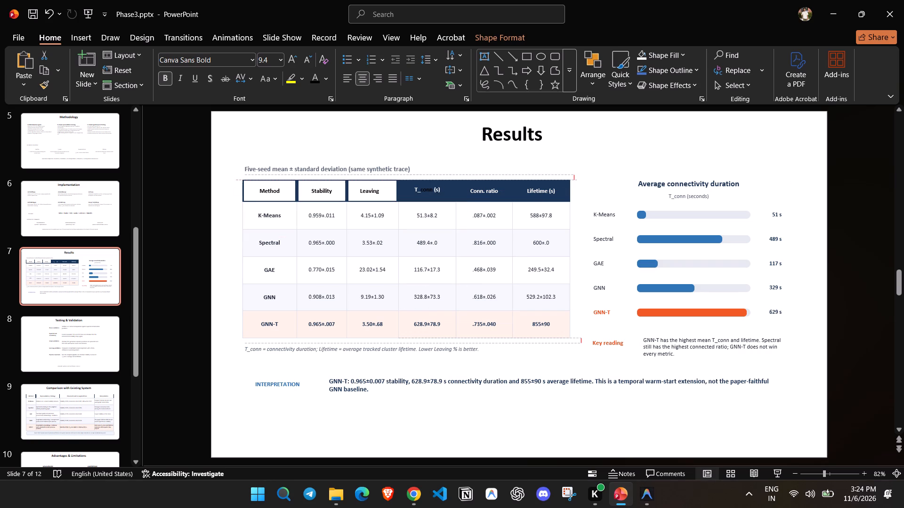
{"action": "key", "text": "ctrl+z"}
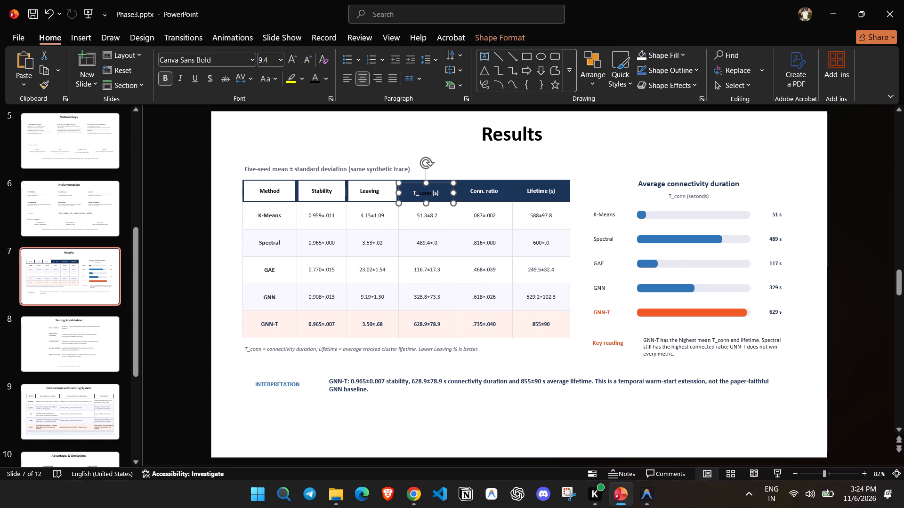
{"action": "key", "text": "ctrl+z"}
Change the font colour of the entire T_conn (s) header text to black.
{"action": "double_click", "coordinate": [410, 187]}
{"action": "double_click", "coordinate": [425, 187]}
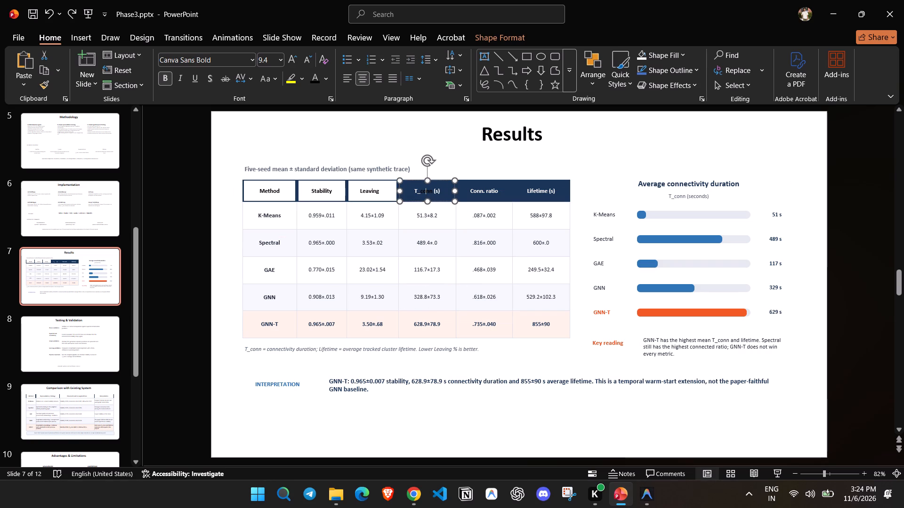
{"action": "key", "text": "ctrl+a"}
{"action": "right_click", "coordinate": [421, 189]}
{"action": "left_click", "coordinate": [537, 134]}
Change the font colour of the words Conn and ratio in the Conn. ratio header to black.
{"action": "left_click", "coordinate": [465, 190]}
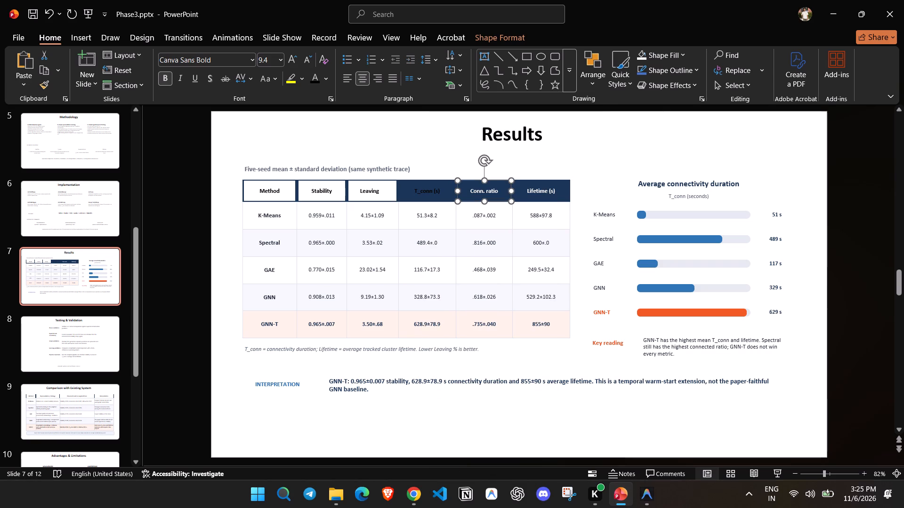
{"action": "right_click", "coordinate": [481, 190]}
{"action": "left_click", "coordinate": [594, 133]}
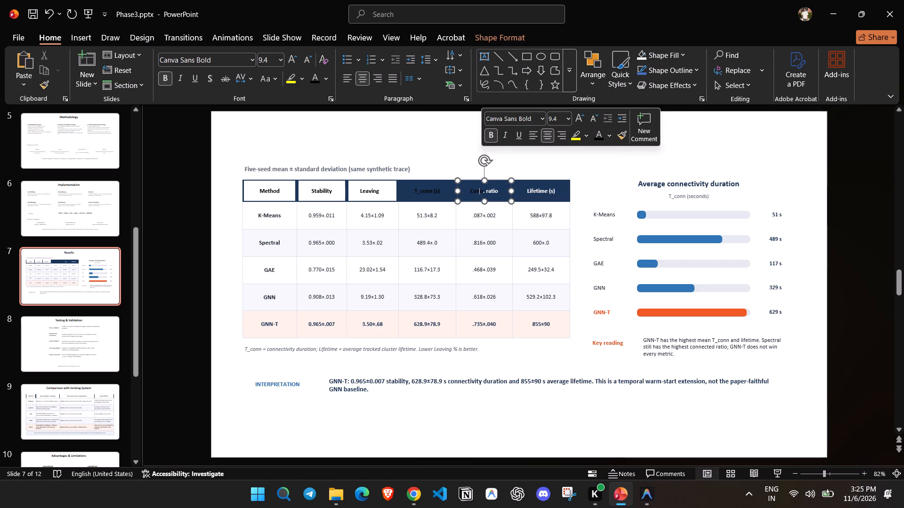
{"action": "right_click", "coordinate": [493, 190]}
{"action": "left_click", "coordinate": [610, 136]}
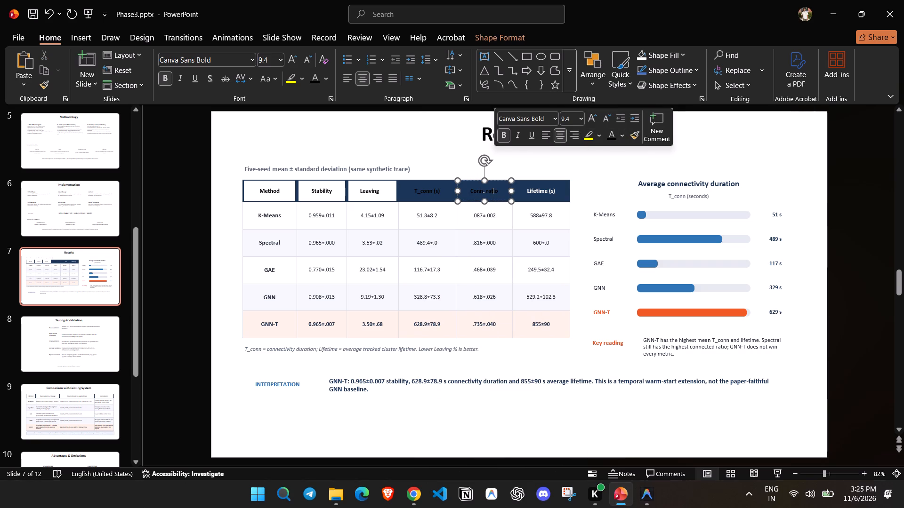
{"action": "right_click", "coordinate": [484, 191]}
{"action": "left_click", "coordinate": [602, 134]}
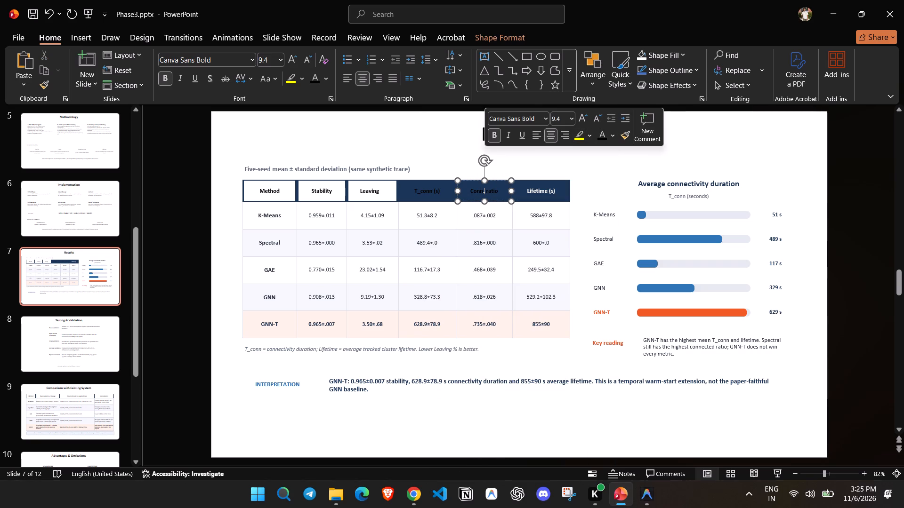
Change the font colour of the entire Lifetime (s) header text to black.
{"action": "right_click", "coordinate": [547, 193]}
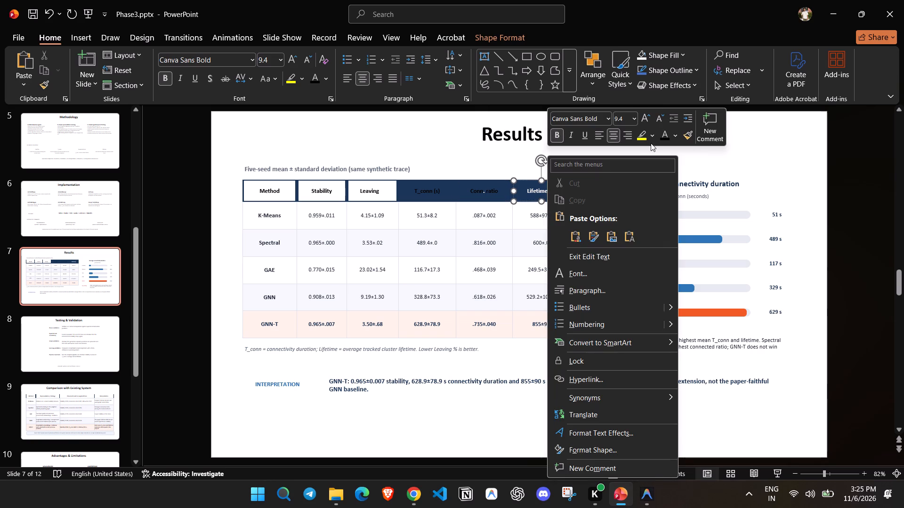
{"action": "left_click", "coordinate": [665, 137]}
{"action": "right_click", "coordinate": [537, 188]}
{"action": "left_click", "coordinate": [653, 133]}
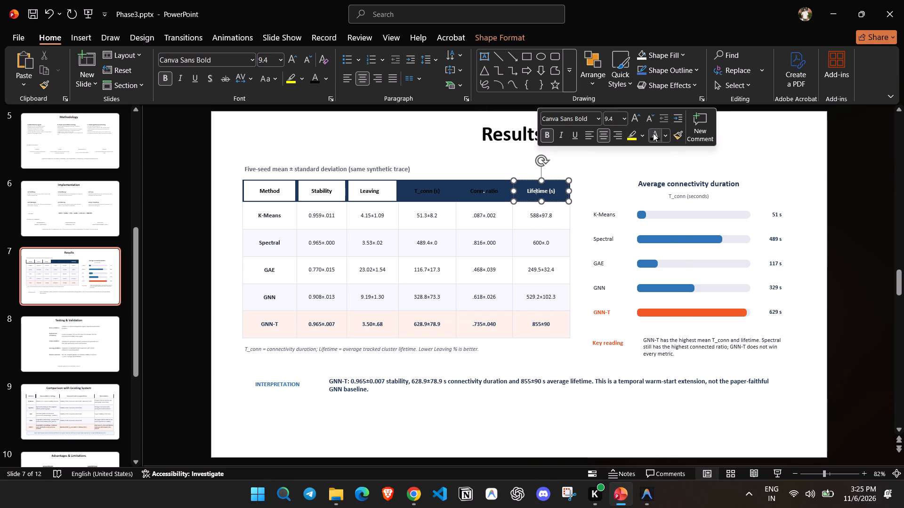
{"action": "right_click", "coordinate": [552, 190]}
{"action": "left_click", "coordinate": [666, 132]}
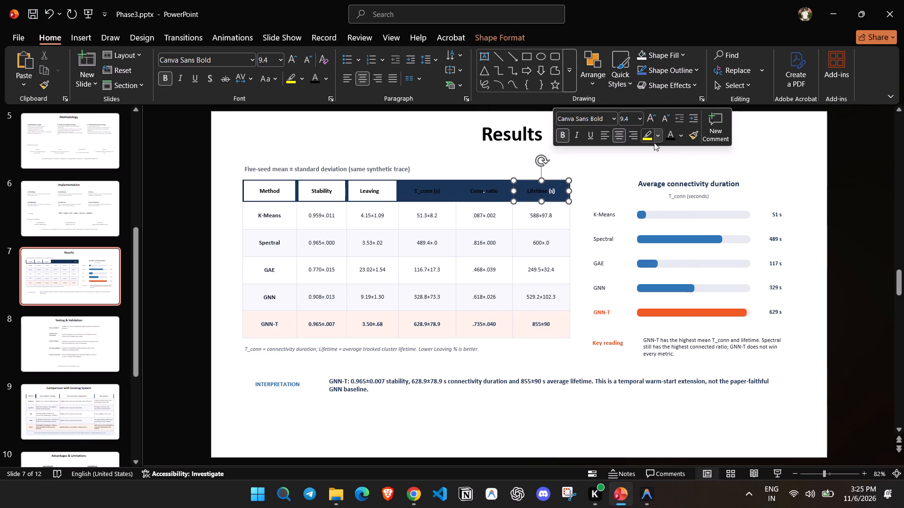
{"action": "left_click", "coordinate": [558, 191]}
{"action": "key", "text": "ctrl+a"}
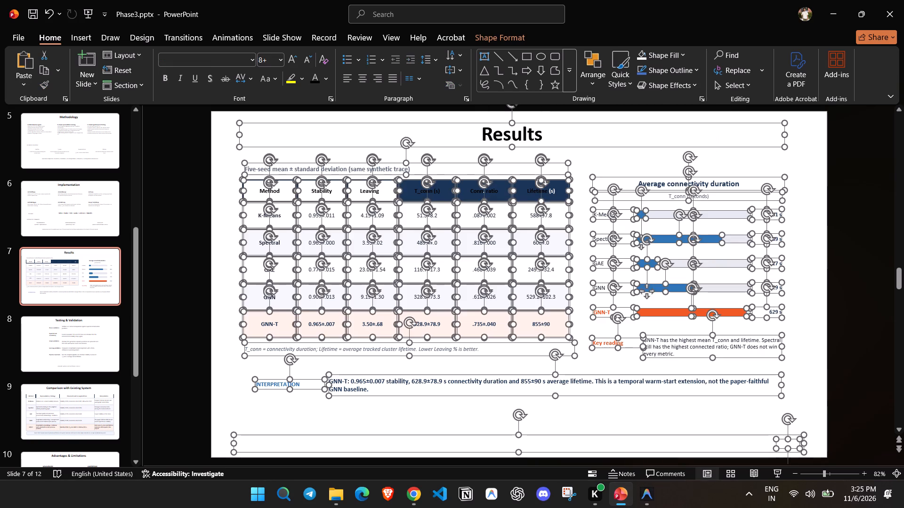
{"action": "left_click", "coordinate": [549, 194]}
{"action": "key", "text": "ctrl+a"}
{"action": "right_click", "coordinate": [545, 190]}
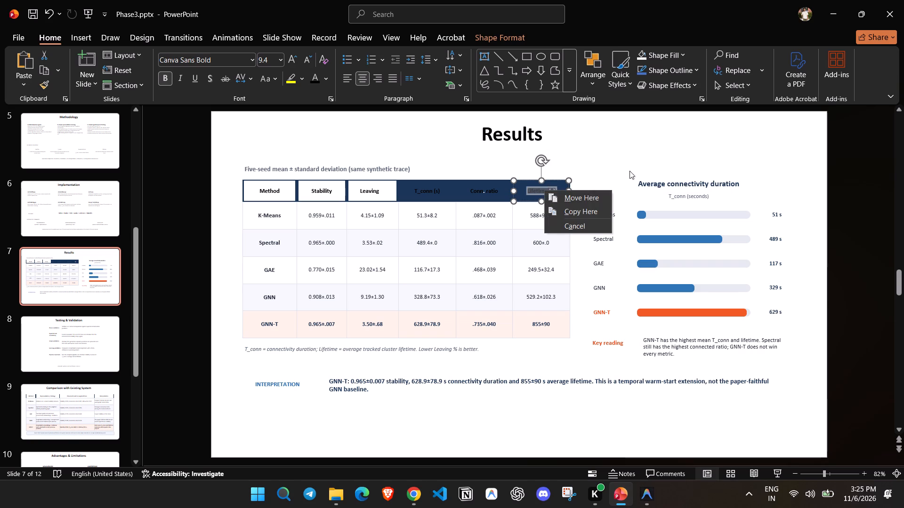
{"action": "left_click", "coordinate": [540, 187]}
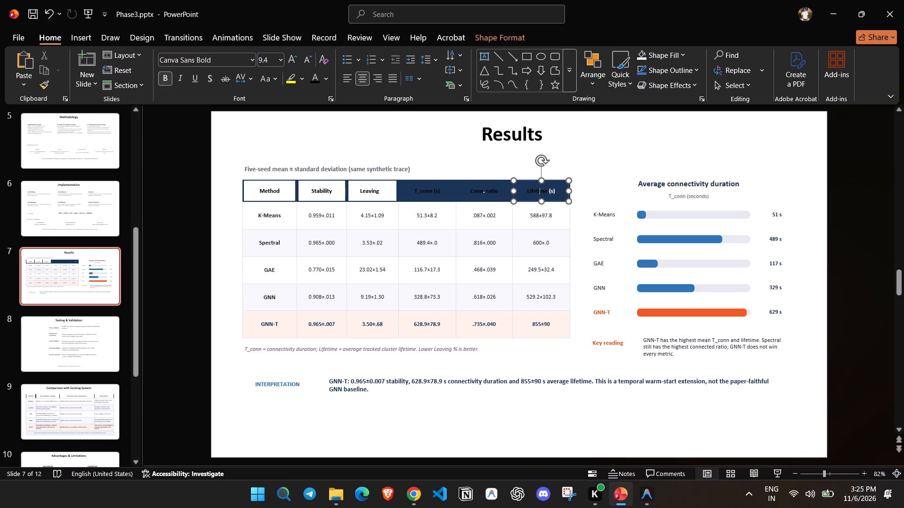
{"action": "key", "text": "ctrl+a"}
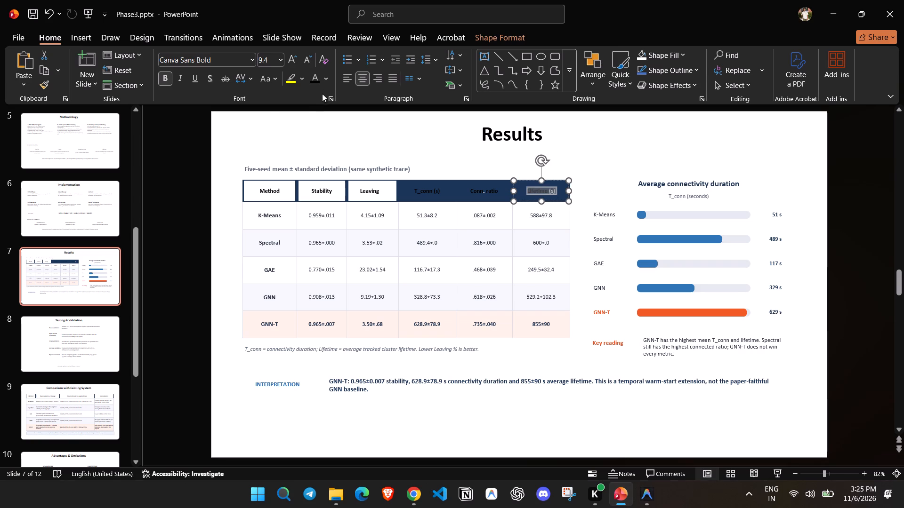
{"action": "left_click", "coordinate": [313, 82]}
Fill the T_conn (s), Conn. ratio and Lifetime (s) header cells with white.
{"action": "right_click", "coordinate": [408, 183]}
{"action": "left_click", "coordinate": [437, 117]}
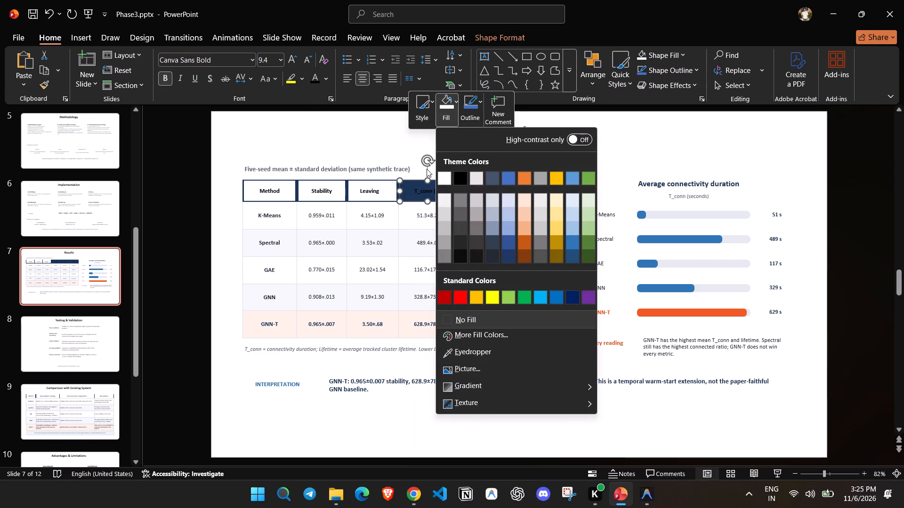
{"action": "left_click", "coordinate": [443, 181]}
{"action": "right_click", "coordinate": [468, 184]}
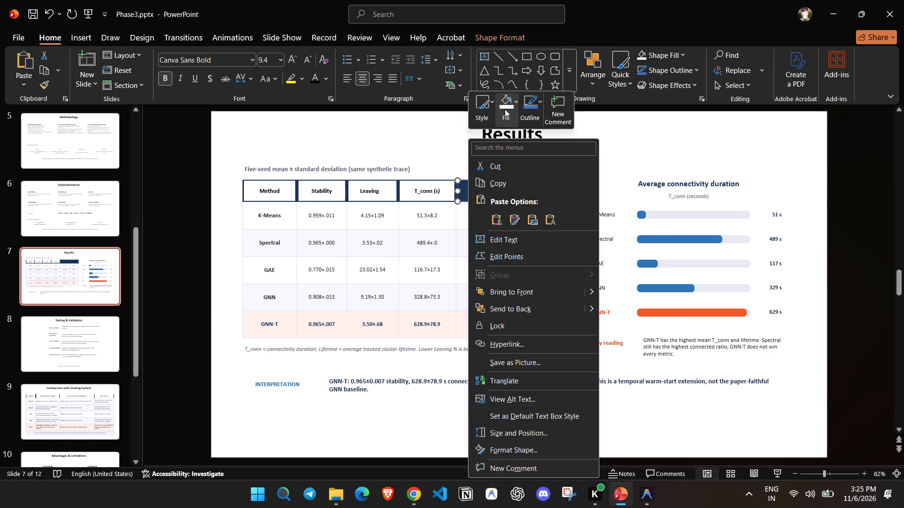
{"action": "left_click", "coordinate": [505, 111]}
{"action": "left_click", "coordinate": [504, 174]}
{"action": "right_click", "coordinate": [512, 180]}
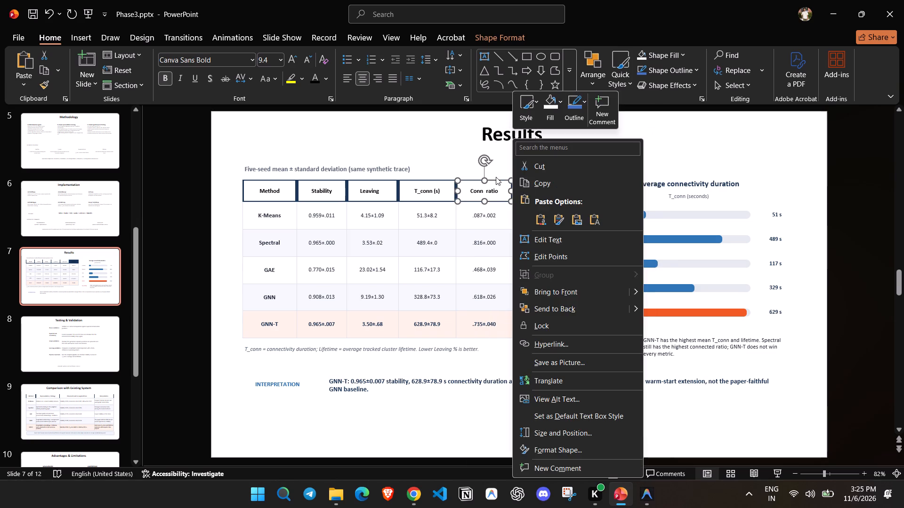
{"action": "left_click", "coordinate": [496, 177]}
{"action": "right_click", "coordinate": [530, 184]}
{"action": "left_click", "coordinate": [564, 115]}
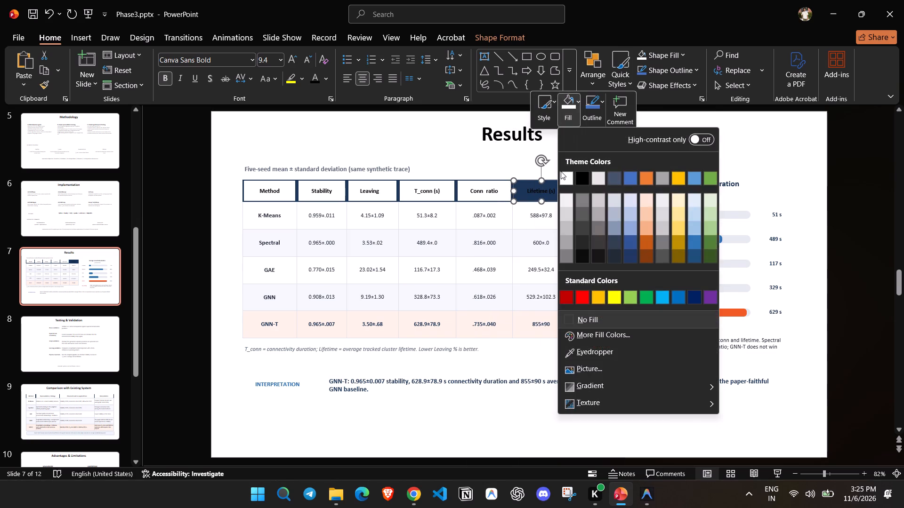
{"action": "left_click", "coordinate": [562, 175]}
{"action": "left_click", "coordinate": [713, 162]}
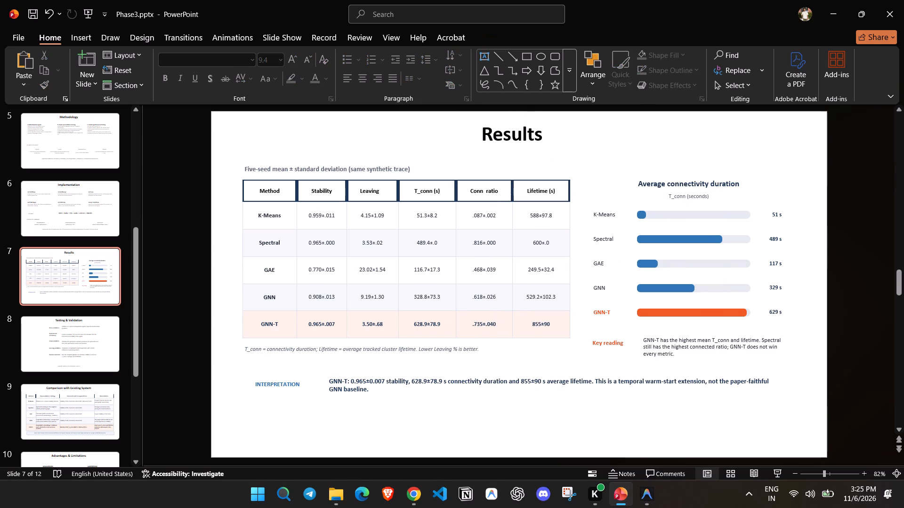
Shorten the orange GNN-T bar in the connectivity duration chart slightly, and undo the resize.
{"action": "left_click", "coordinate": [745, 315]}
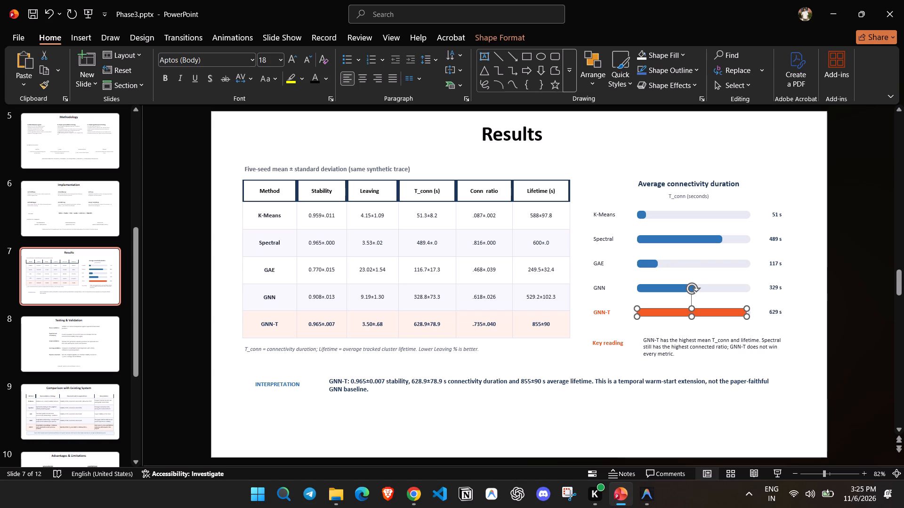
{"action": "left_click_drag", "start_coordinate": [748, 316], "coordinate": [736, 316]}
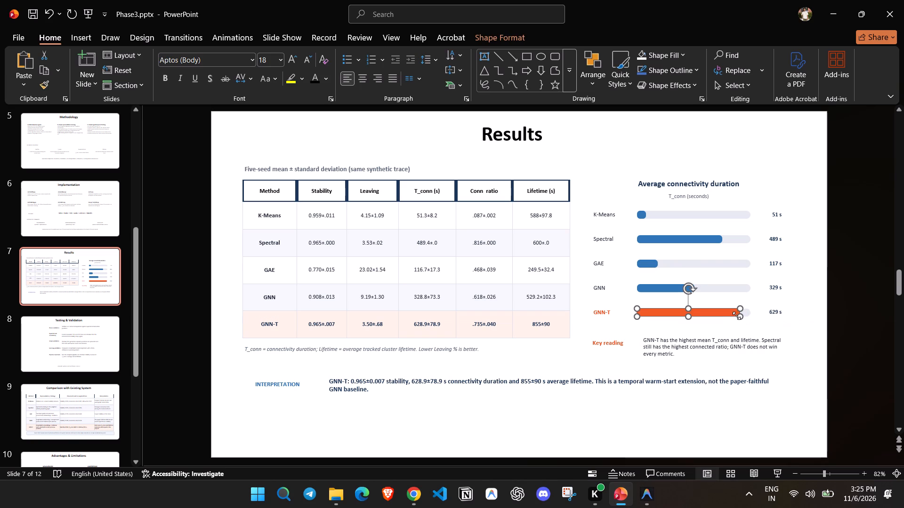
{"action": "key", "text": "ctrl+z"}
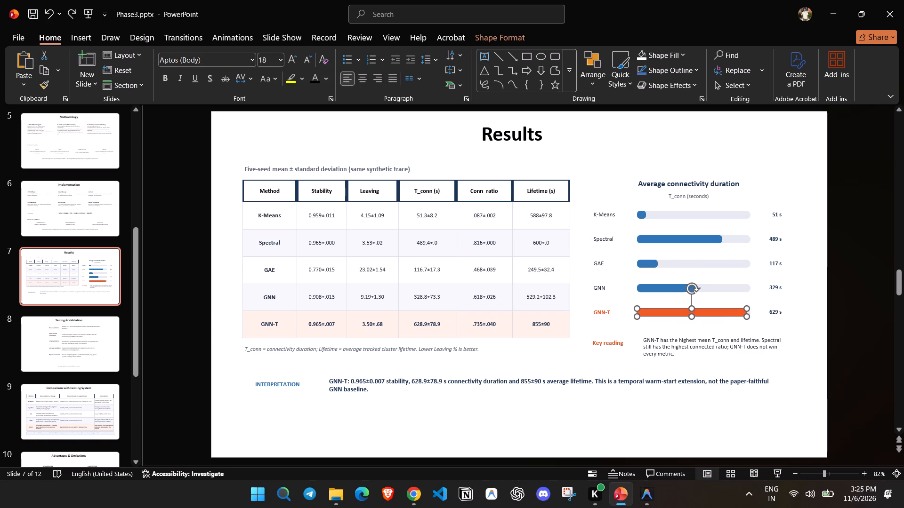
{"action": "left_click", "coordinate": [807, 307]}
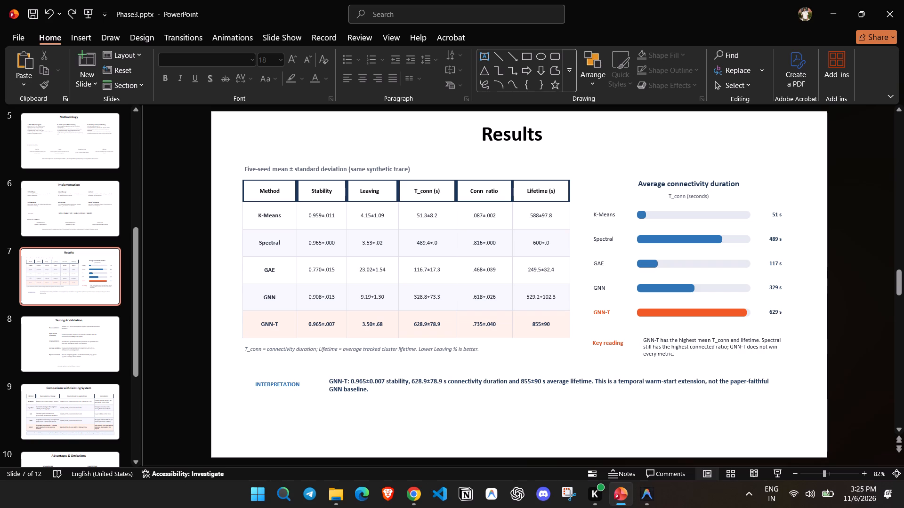
Delete the italic footnote defining T_conn and Lifetime beneath the results table on slide 7.
{"action": "left_click", "coordinate": [341, 353]}
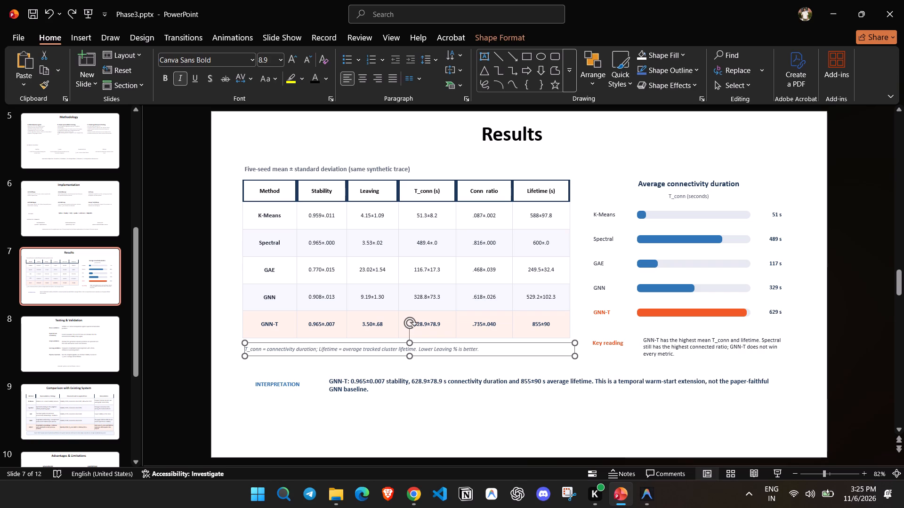
{"action": "left_click_drag", "start_coordinate": [423, 345], "coordinate": [421, 355]}
{"action": "key", "text": "Delete"}
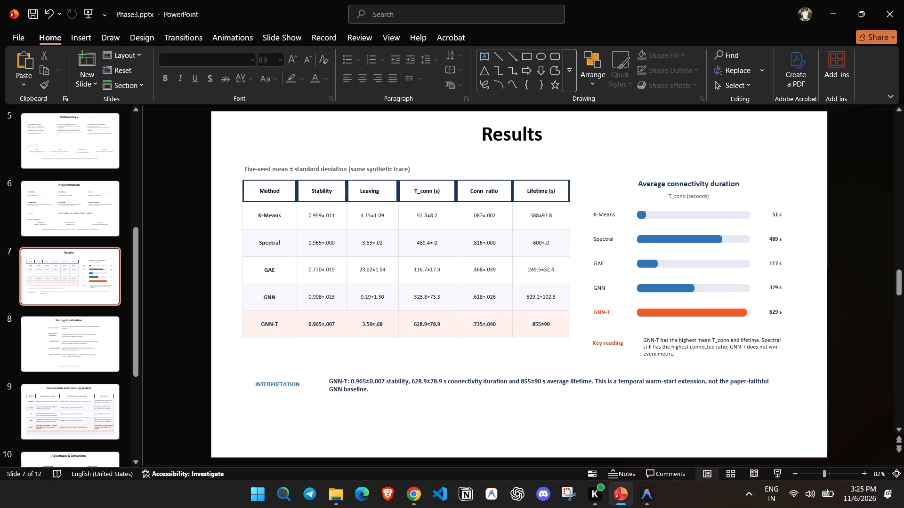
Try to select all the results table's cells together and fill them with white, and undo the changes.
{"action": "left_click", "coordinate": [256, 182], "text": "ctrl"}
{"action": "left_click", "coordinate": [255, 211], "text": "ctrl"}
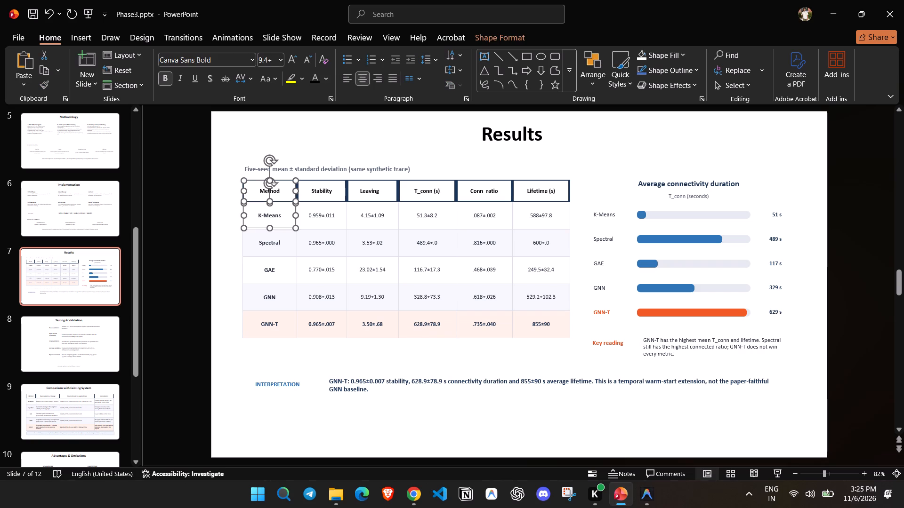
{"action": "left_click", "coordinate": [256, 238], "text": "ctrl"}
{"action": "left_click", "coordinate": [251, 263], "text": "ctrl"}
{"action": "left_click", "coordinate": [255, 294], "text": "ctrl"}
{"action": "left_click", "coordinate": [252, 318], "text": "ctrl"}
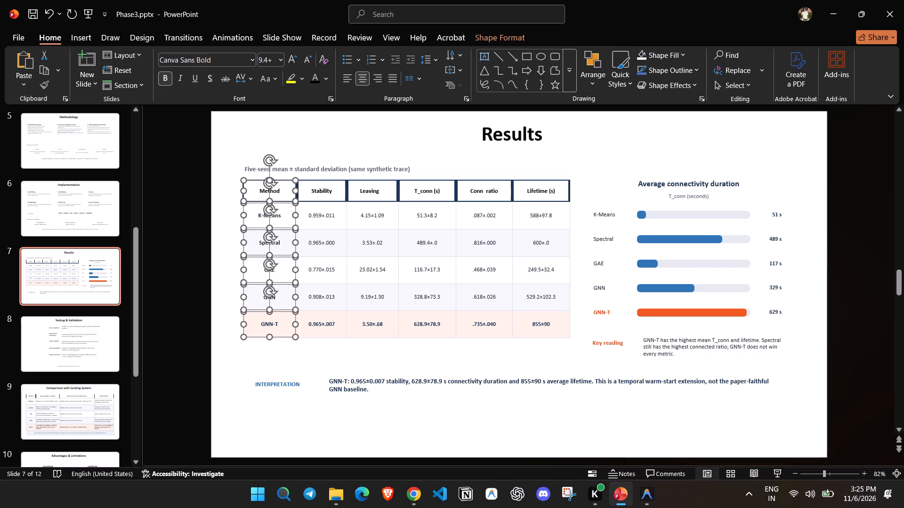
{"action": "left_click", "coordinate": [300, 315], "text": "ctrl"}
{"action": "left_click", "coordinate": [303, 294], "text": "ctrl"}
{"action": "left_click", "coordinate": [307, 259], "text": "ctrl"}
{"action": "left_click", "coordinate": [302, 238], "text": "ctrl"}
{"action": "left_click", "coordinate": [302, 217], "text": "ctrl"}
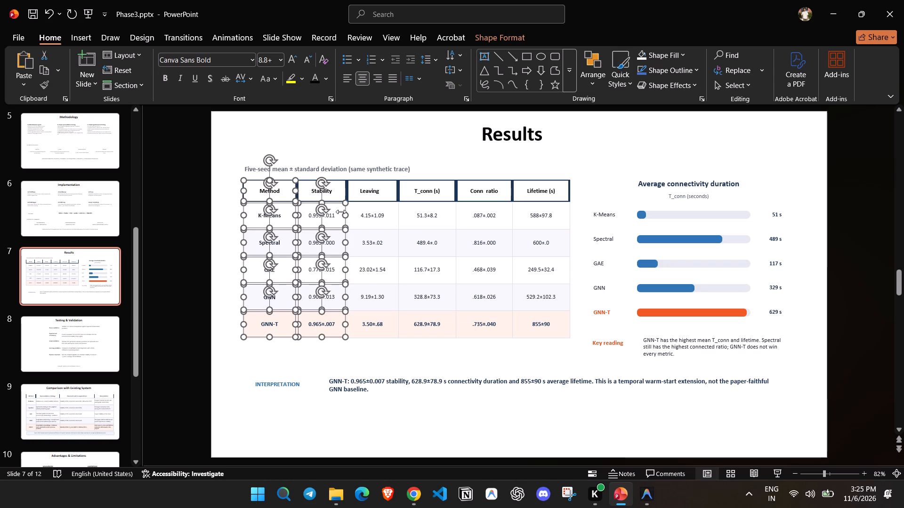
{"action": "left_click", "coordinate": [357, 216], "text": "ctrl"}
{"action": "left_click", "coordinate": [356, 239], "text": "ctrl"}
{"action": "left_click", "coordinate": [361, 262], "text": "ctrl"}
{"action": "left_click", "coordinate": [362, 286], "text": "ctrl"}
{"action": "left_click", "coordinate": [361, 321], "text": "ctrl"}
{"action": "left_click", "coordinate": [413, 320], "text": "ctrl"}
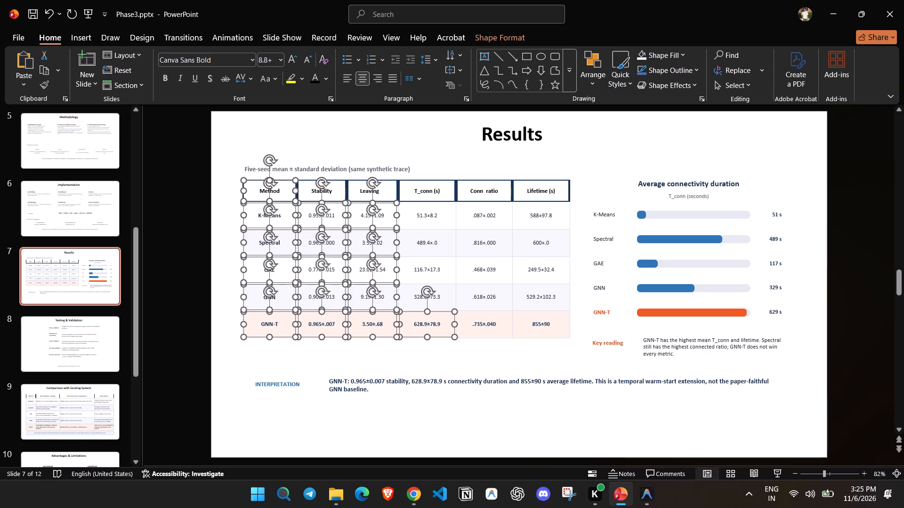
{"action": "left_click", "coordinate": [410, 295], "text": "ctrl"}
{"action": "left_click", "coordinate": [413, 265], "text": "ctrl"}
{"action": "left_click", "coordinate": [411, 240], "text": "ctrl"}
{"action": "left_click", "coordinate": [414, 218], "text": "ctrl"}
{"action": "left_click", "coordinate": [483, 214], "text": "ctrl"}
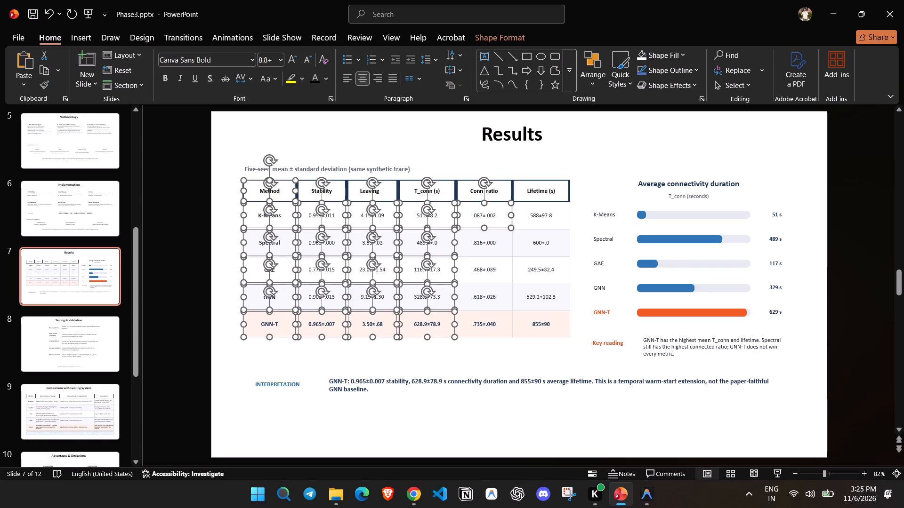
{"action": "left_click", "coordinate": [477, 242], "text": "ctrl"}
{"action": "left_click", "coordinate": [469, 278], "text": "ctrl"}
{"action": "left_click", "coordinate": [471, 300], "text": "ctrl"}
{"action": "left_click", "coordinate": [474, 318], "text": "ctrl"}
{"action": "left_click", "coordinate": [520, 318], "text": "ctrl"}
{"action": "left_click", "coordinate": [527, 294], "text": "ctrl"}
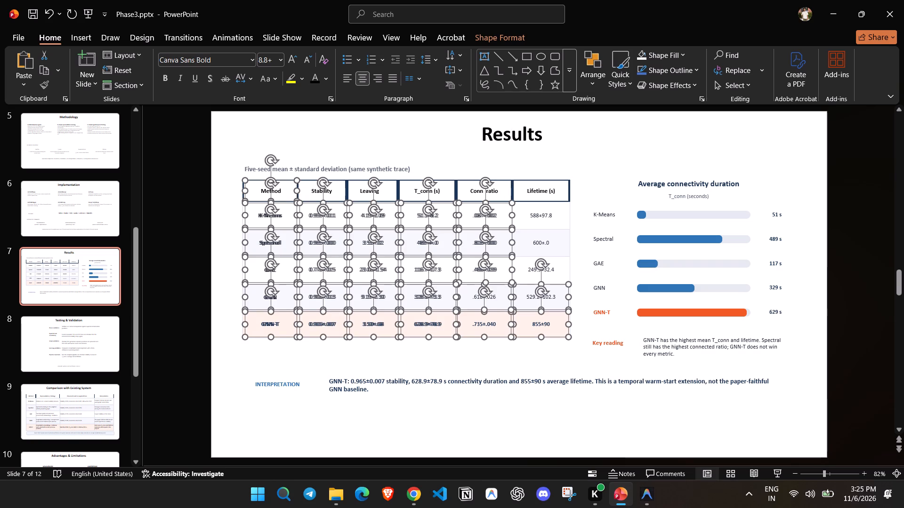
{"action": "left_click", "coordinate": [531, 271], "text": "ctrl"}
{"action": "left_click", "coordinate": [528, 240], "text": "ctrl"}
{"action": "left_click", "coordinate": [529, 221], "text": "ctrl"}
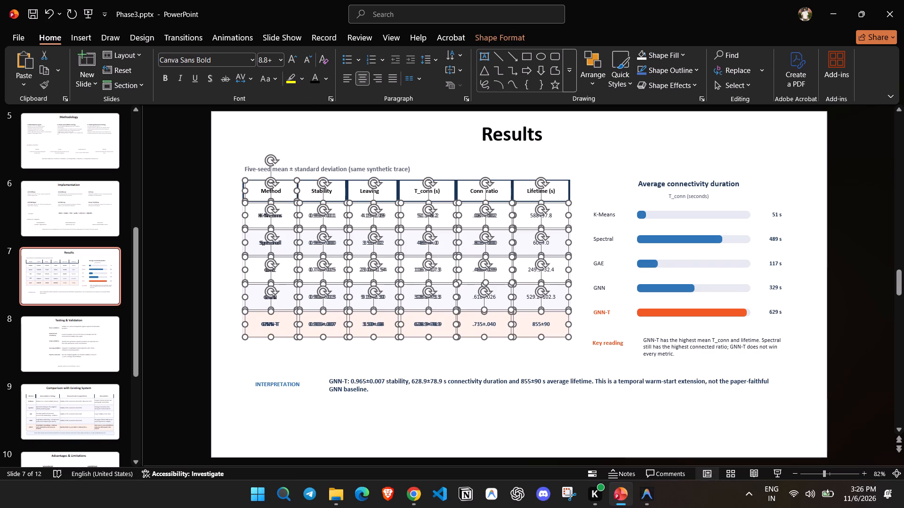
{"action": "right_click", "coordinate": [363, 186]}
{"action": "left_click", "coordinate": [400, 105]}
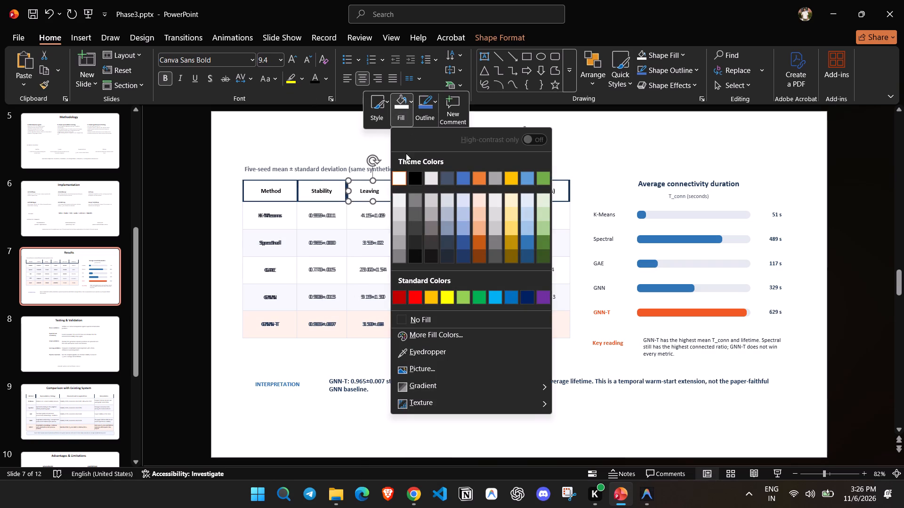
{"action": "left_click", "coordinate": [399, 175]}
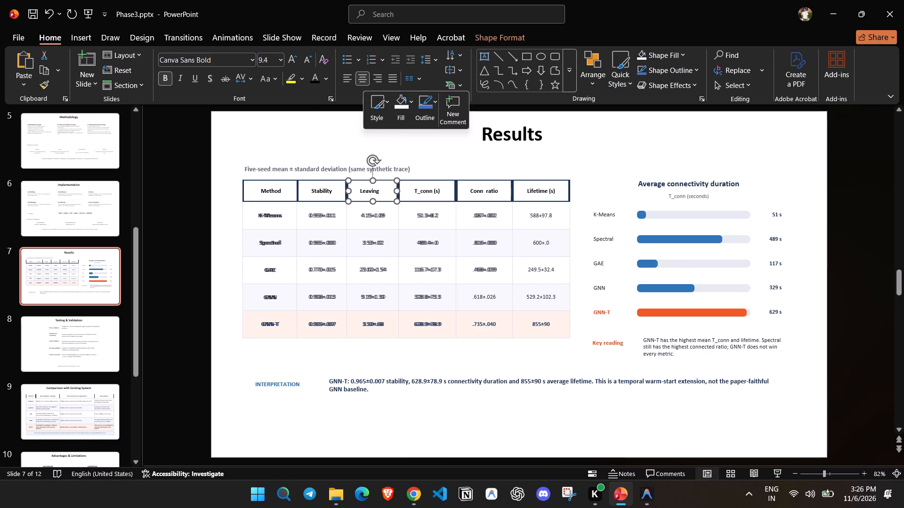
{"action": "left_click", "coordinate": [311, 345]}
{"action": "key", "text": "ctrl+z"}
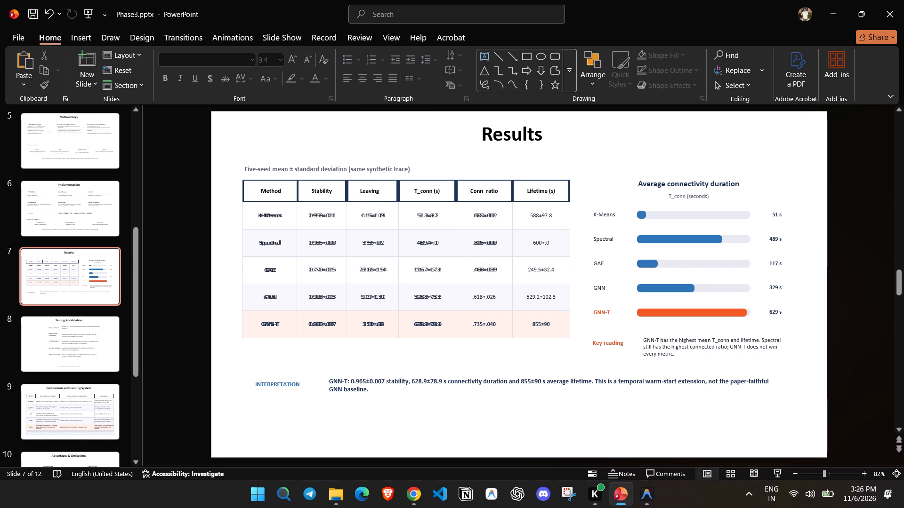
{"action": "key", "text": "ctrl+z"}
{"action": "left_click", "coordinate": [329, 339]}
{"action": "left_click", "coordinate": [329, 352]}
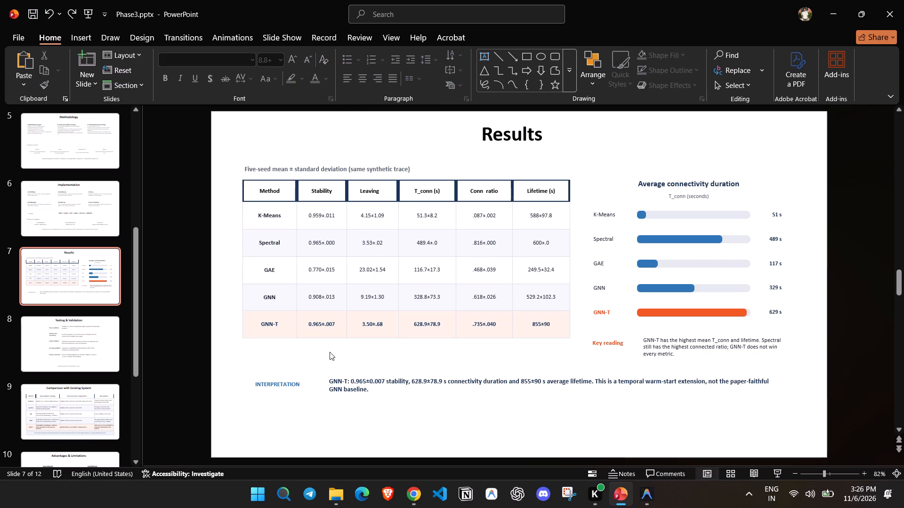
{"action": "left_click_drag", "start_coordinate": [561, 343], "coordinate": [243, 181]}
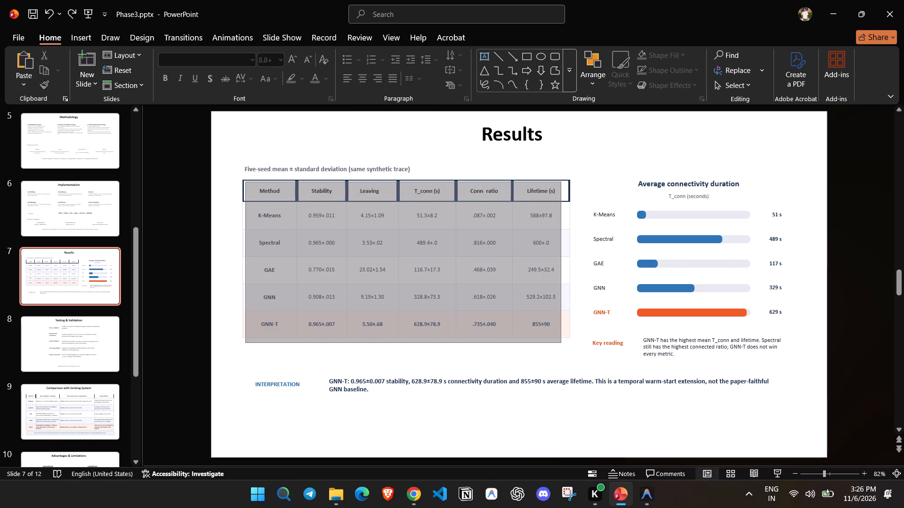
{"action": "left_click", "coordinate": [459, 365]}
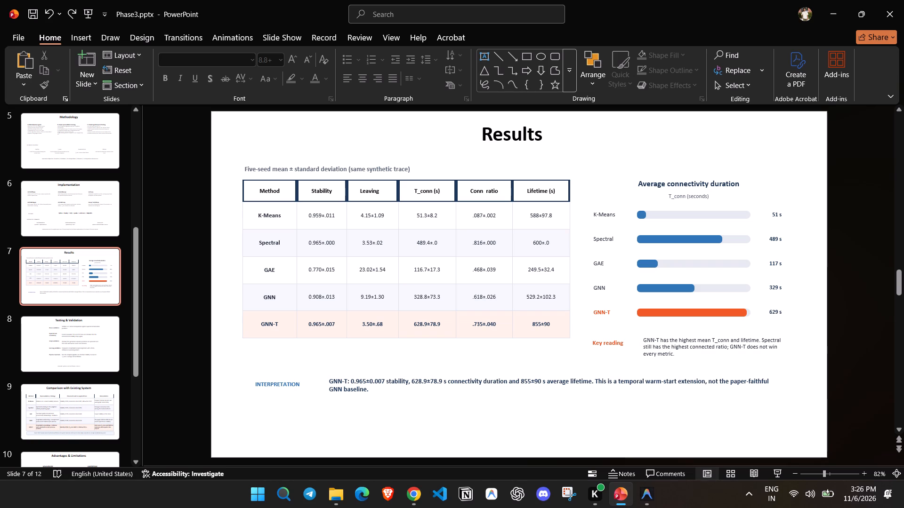
Remove "(same synthetic trace)" from the caption above the results table, leaving "Five-seed mean ± standard deviation".
{"action": "left_click", "coordinate": [409, 170]}
{"action": "left_click", "coordinate": [413, 168]}
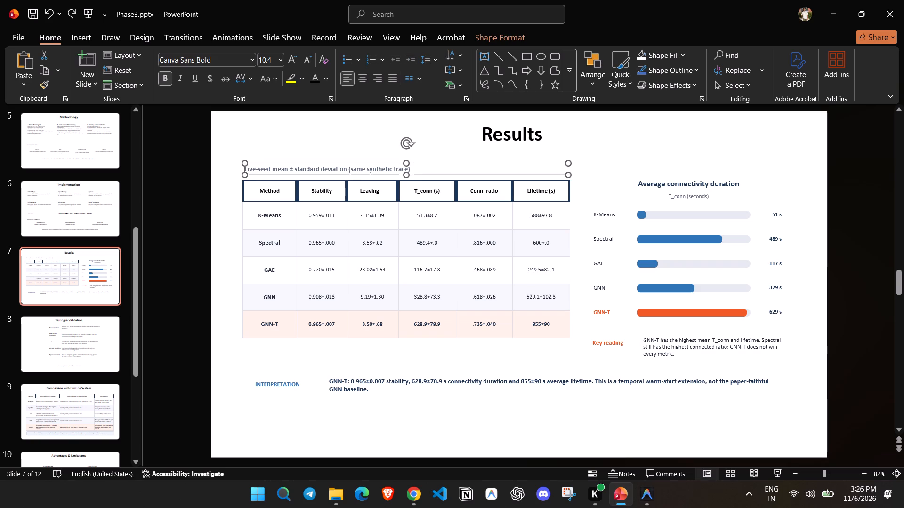
{"action": "left_click", "coordinate": [402, 168]}
{"action": "key", "text": "BackSpace"}
{"action": "key", "text": "BackSpace"}
{"action": "key", "text": "BackSpace"}
{"action": "key", "text": "BackSpace"}
{"action": "key", "text": "BackSpace"}
{"action": "key", "text": "BackSpace"}
{"action": "key", "text": "BackSpace"}
{"action": "key", "text": "BackSpace"}
{"action": "key", "text": "BackSpace"}
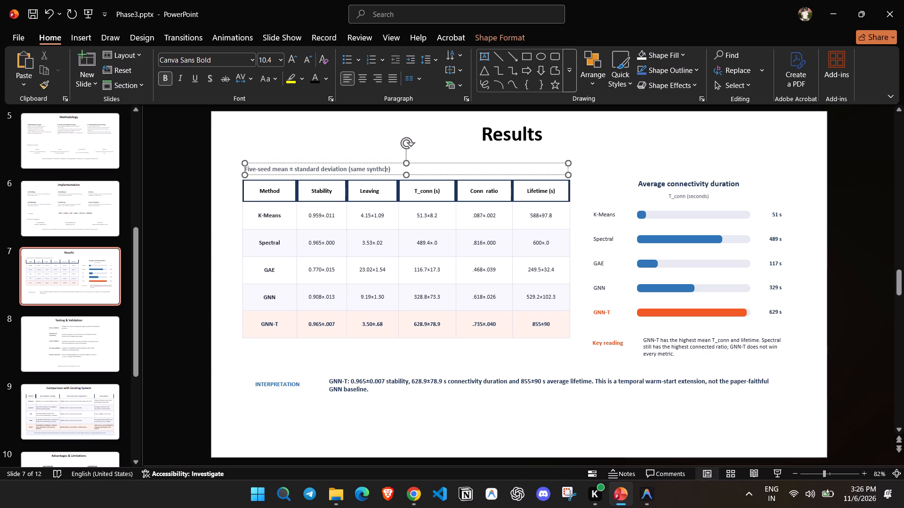
{"action": "left_click", "coordinate": [386, 167]}
{"action": "key", "text": "BackSpace"}
{"action": "key", "text": "BackSpace"}
{"action": "key", "text": "BackSpace"}
{"action": "key", "text": "BackSpace"}
{"action": "key", "text": "BackSpace"}
{"action": "key", "text": "BackSpace"}
{"action": "key", "text": "BackSpace"}
{"action": "key", "text": "BackSpace"}
{"action": "key", "text": "BackSpace"}
{"action": "key", "text": "BackSpace"}
{"action": "key", "text": "BackSpace"}
{"action": "key", "text": "BackSpace"}
{"action": "key", "text": "BackSpace"}
{"action": "left_click", "coordinate": [541, 135]}
{"action": "left_click", "coordinate": [596, 174]}
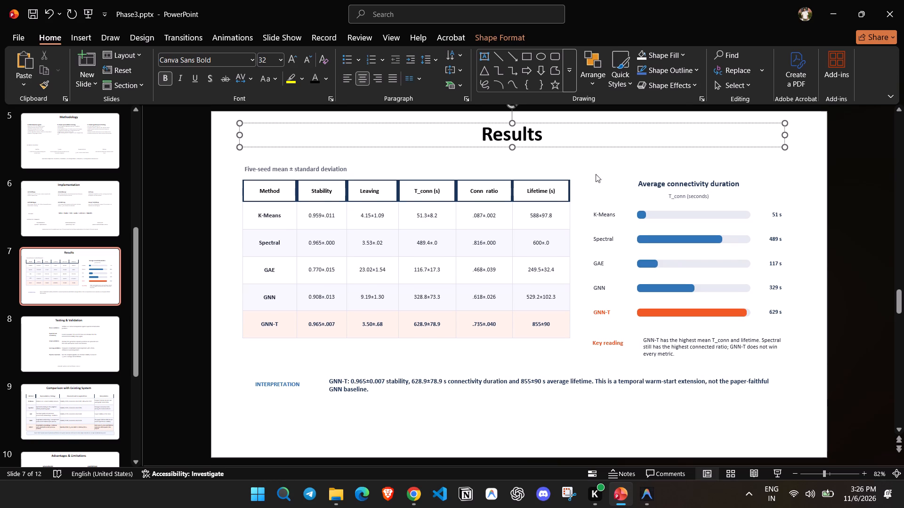
Change the font colour of the Average connectivity duration chart heading to black.
{"action": "left_click", "coordinate": [643, 182]}
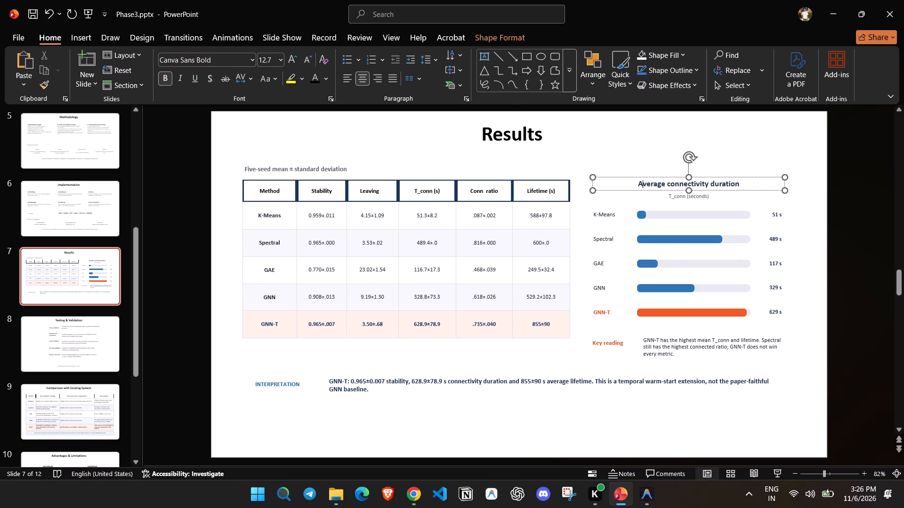
{"action": "key", "text": "ctrl+a"}
{"action": "left_click", "coordinate": [315, 75]}
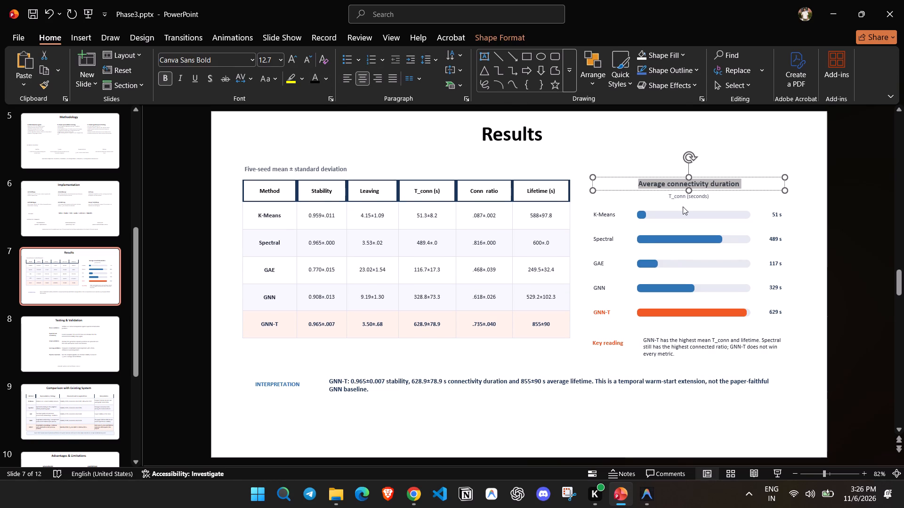
{"action": "left_click", "coordinate": [645, 214]}
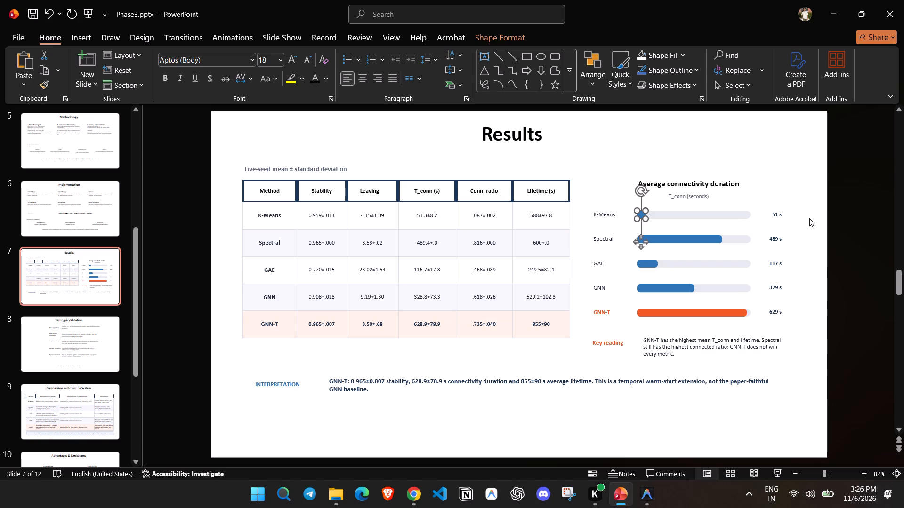
{"action": "left_click", "coordinate": [818, 204]}
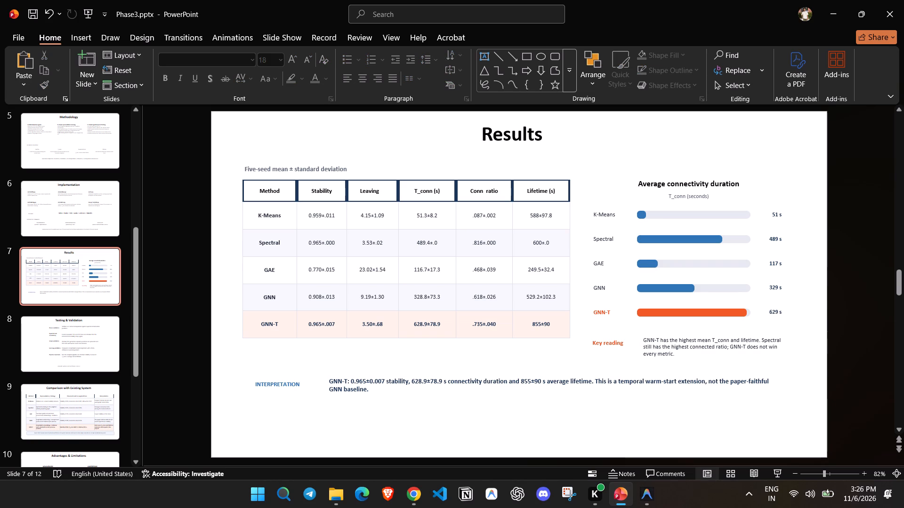
Delete the orange Key reading label beneath the connectivity duration chart.
{"action": "left_click", "coordinate": [616, 342]}
{"action": "left_click_drag", "start_coordinate": [624, 336], "coordinate": [607, 348]}
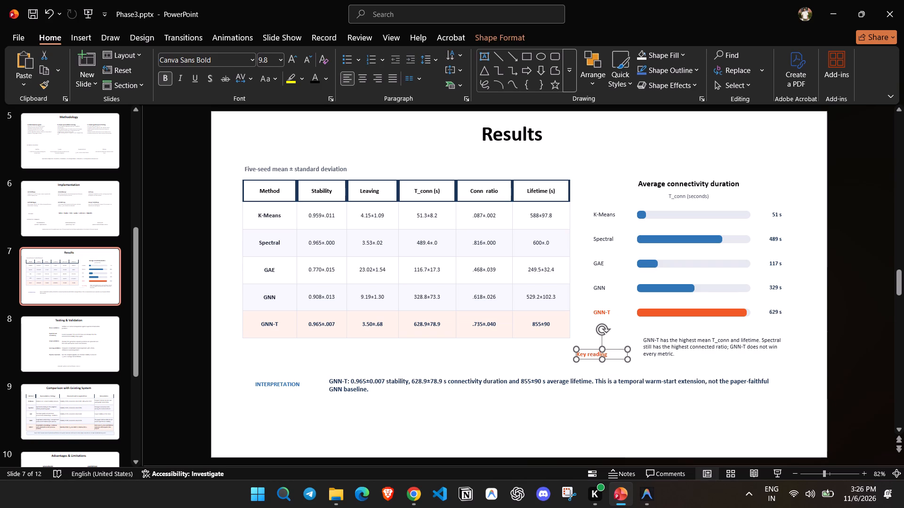
{"action": "key", "text": "Delete"}
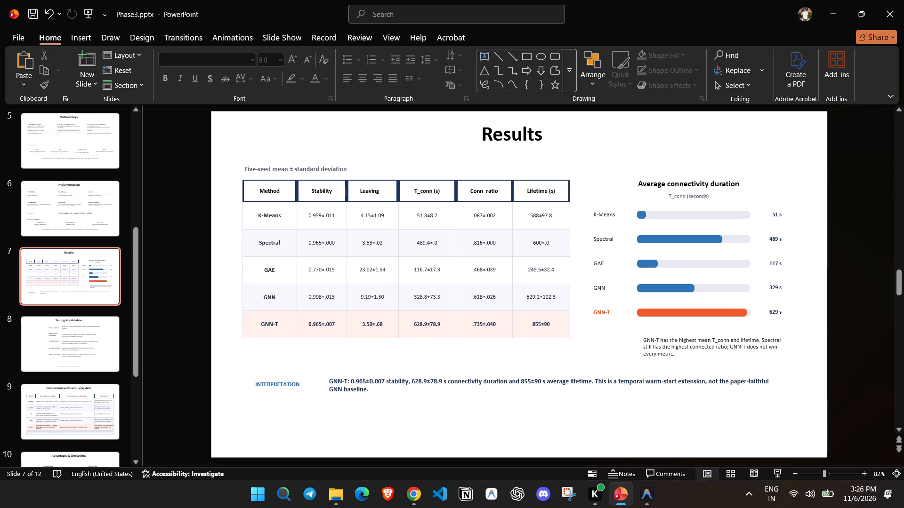
Shorten the GNN-T interpretation text by removing ", not the paper-faithful GNN baseline", ending it with "temporal warm-start extension.".
{"action": "left_click", "coordinate": [472, 383]}
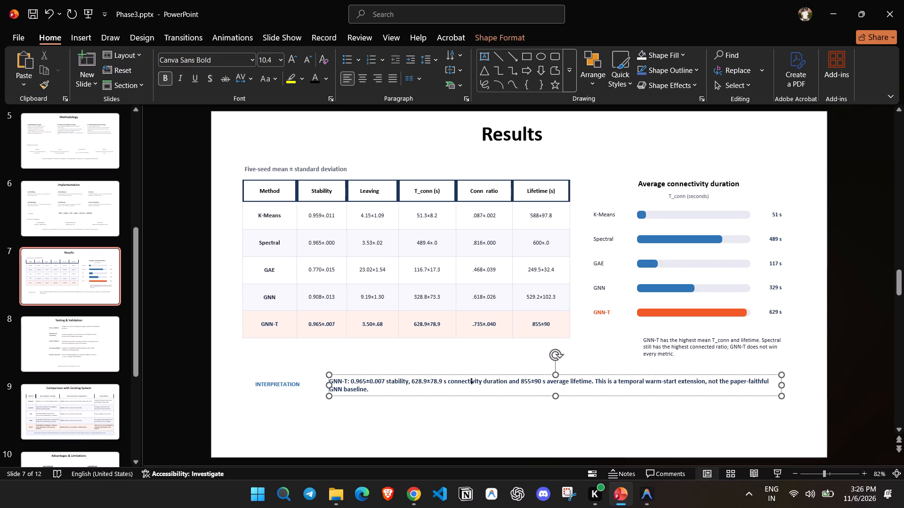
{"action": "left_click", "coordinate": [379, 392]}
{"action": "key", "text": "BackSpace"}
{"action": "key", "text": "BackSpace"}
{"action": "key", "text": "BackSpace"}
{"action": "key", "text": "BackSpace"}
{"action": "key", "text": "BackSpace"}
{"action": "key", "text": "BackSpace"}
{"action": "key", "text": "BackSpace"}
{"action": "key", "text": "BackSpace"}
{"action": "key", "text": "BackSpace"}
{"action": "key", "text": "BackSpace"}
{"action": "key", "text": "BackSpace"}
{"action": "key", "text": "BackSpace"}
{"action": "key", "text": "BackSpace"}
{"action": "key", "text": "BackSpace"}
{"action": "key", "text": "BackSpace"}
{"action": "key", "text": "BackSpace"}
{"action": "key", "text": "BackSpace"}
{"action": "key", "text": "BackSpace"}
{"action": "key", "text": "BackSpace"}
{"action": "key", "text": "BackSpace"}
{"action": "key", "text": "BackSpace"}
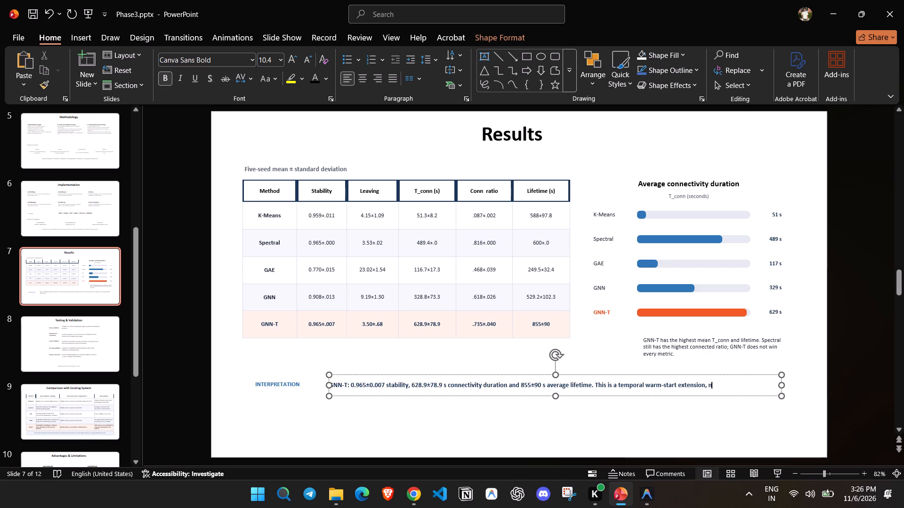
{"action": "key", "text": "BackSpace"}
{"action": "key", "text": "BackSpace"}
{"action": "key", "text": "BackSpace"}
{"action": "key", "text": "period"}
Delete the blue INTERPRETATION label beside the GNN-T summary text.
{"action": "left_click", "coordinate": [256, 378]}
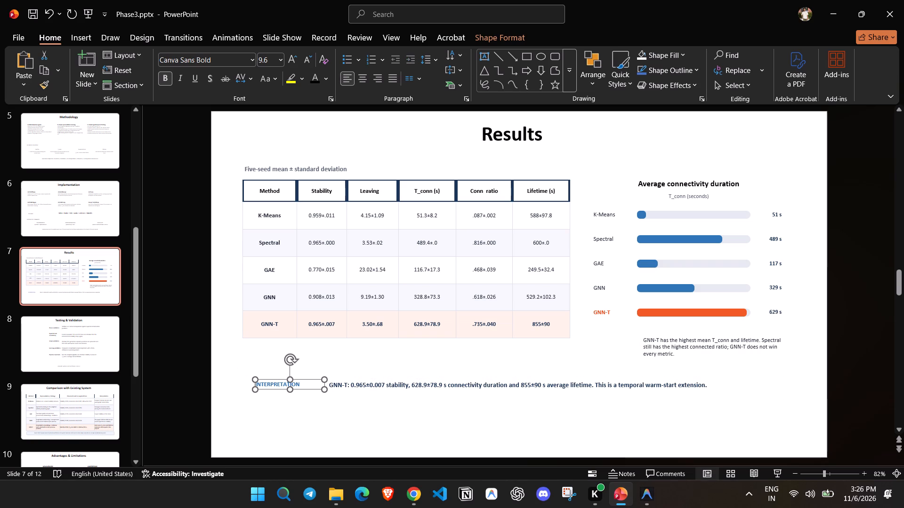
{"action": "left_click_drag", "start_coordinate": [301, 381], "coordinate": [292, 400]}
{"action": "key", "text": "Delete"}
Format the whole GNN-T summary text in black at font size 14.
{"action": "left_click", "coordinate": [380, 377]}
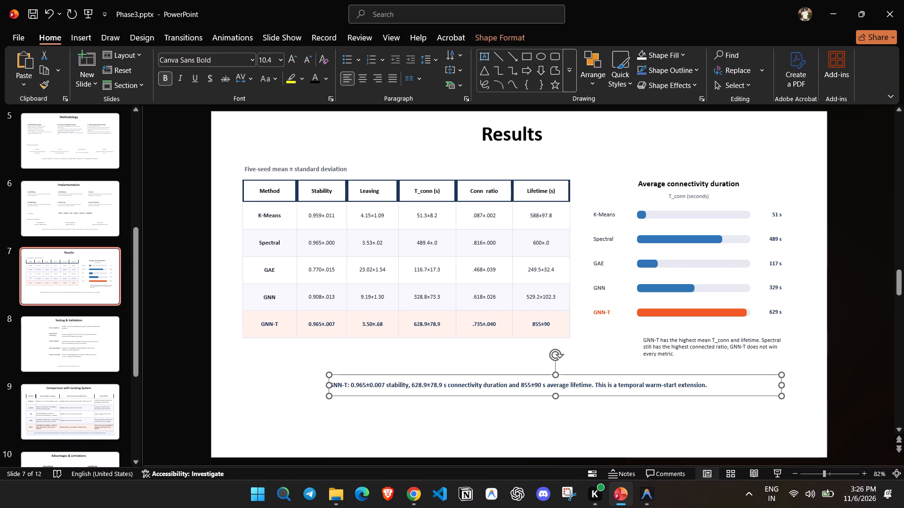
{"action": "left_click", "coordinate": [382, 383]}
{"action": "key", "text": "ctrl+a"}
{"action": "left_click", "coordinate": [315, 78]}
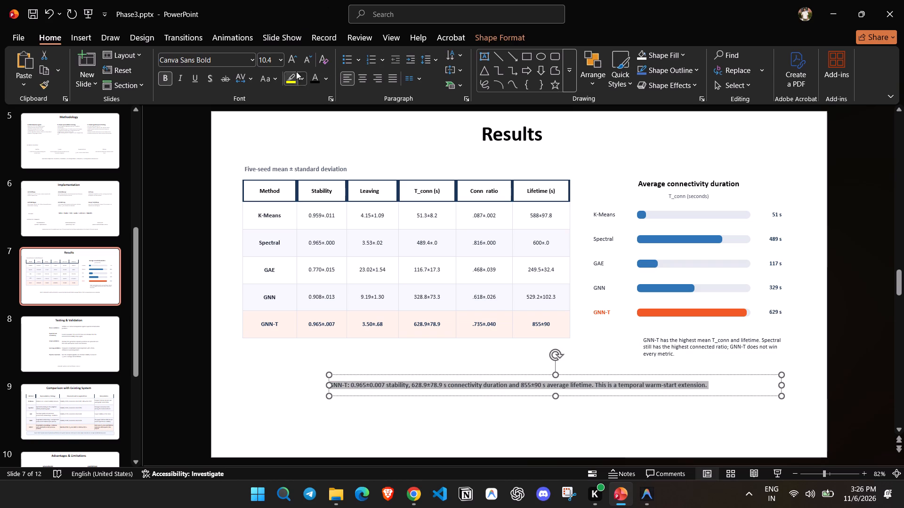
{"action": "triple_click", "coordinate": [293, 58]}
{"action": "left_click", "coordinate": [293, 58]}
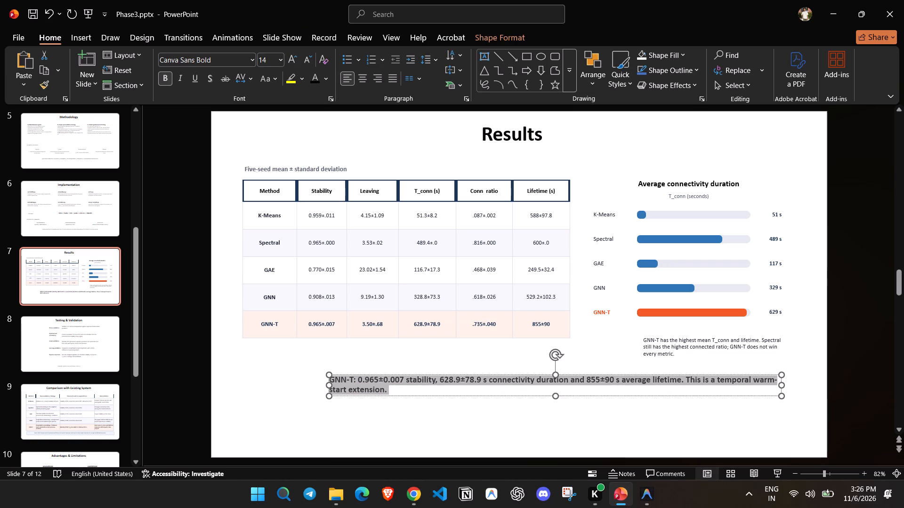
Move the GNN-T summary text box lower on the slide, closer to its horizontal centre, and centre-align its text.
{"action": "left_click_drag", "start_coordinate": [567, 374], "coordinate": [541, 397]}
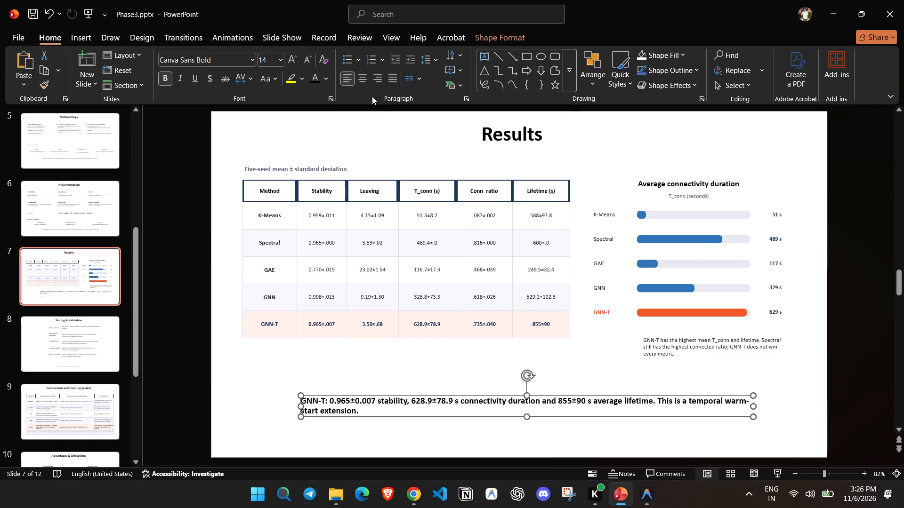
{"action": "left_click", "coordinate": [362, 77]}
{"action": "left_click_drag", "start_coordinate": [541, 396], "coordinate": [538, 397]}
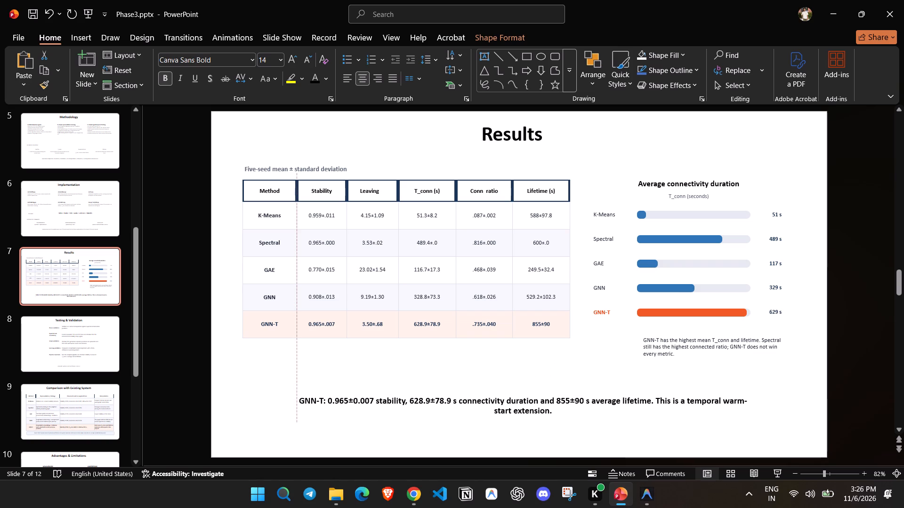
Move the centred GNN-T summary text box slightly lower on the Results slide.
{"action": "left_click_drag", "start_coordinate": [538, 397], "coordinate": [531, 409]}
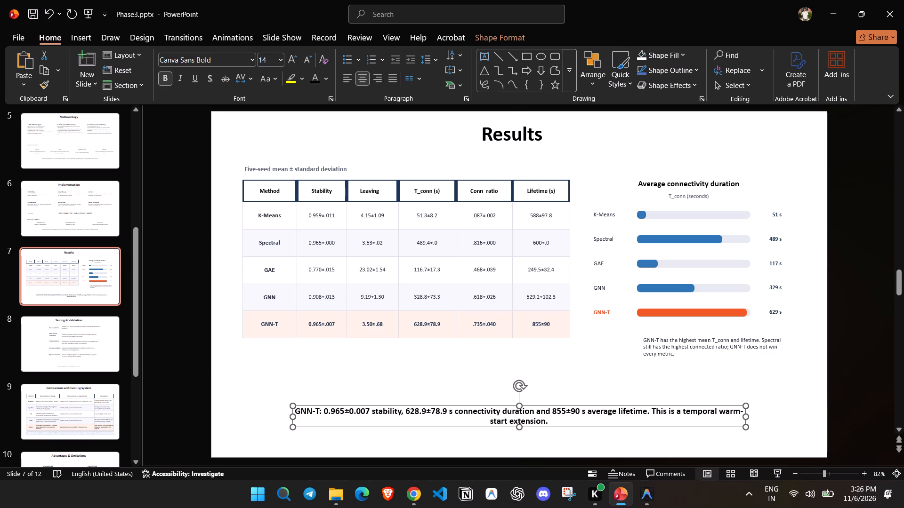
{"action": "left_click", "coordinate": [725, 372]}
Shorten the note under the bar chart by removing "; GNN-T does not win every metric", ending it with "highest connected ratio.".
{"action": "left_click", "coordinate": [703, 353]}
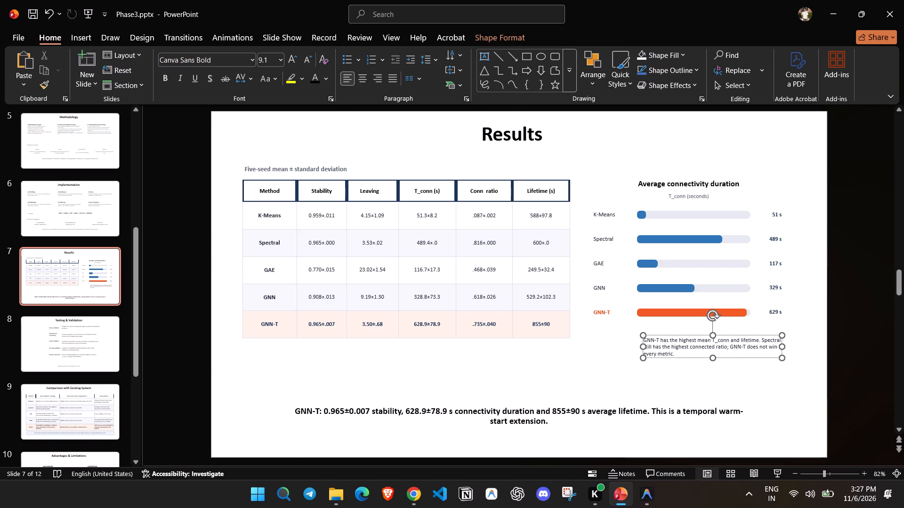
{"action": "key", "text": "BackSpace"}
{"action": "key", "text": "BackSpace"}
{"action": "key", "text": "BackSpace"}
{"action": "key", "text": "BackSpace"}
{"action": "key", "text": "BackSpace"}
{"action": "key", "text": "BackSpace"}
{"action": "key", "text": "BackSpace"}
{"action": "key", "text": "BackSpace"}
{"action": "key", "text": "BackSpace"}
{"action": "key", "text": "BackSpace"}
{"action": "key", "text": "BackSpace"}
{"action": "key", "text": "BackSpace"}
{"action": "key", "text": "BackSpace"}
{"action": "key", "text": "BackSpace"}
{"action": "key", "text": "BackSpace"}
{"action": "key", "text": "BackSpace"}
{"action": "key", "text": "BackSpace"}
{"action": "key", "text": "BackSpace"}
{"action": "key", "text": "BackSpace"}
{"action": "key", "text": "BackSpace"}
{"action": "key", "text": "BackSpace"}
{"action": "key", "text": "BackSpace"}
{"action": "key", "text": "BackSpace"}
{"action": "key", "text": "BackSpace"}
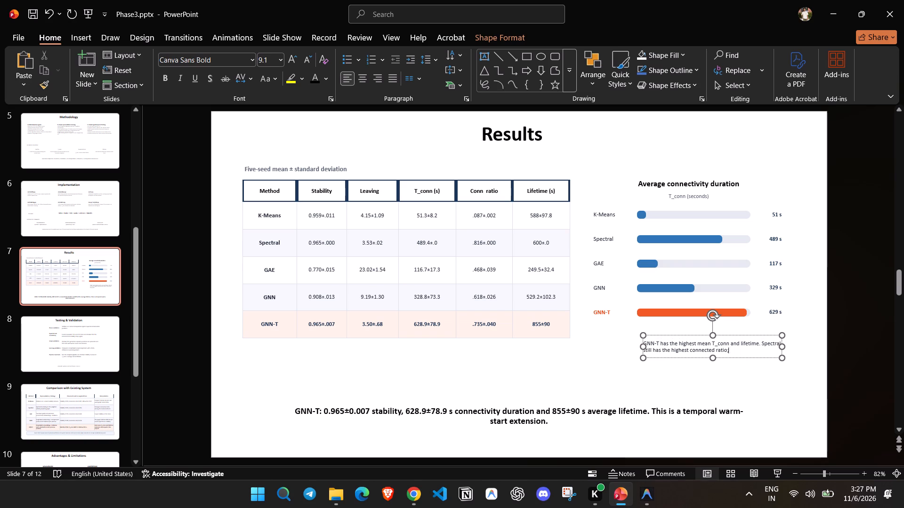
{"action": "key", "text": "period"}
Increase the font size of the whole note under the bar chart to 10.
{"action": "key", "text": "ctrl+a"}
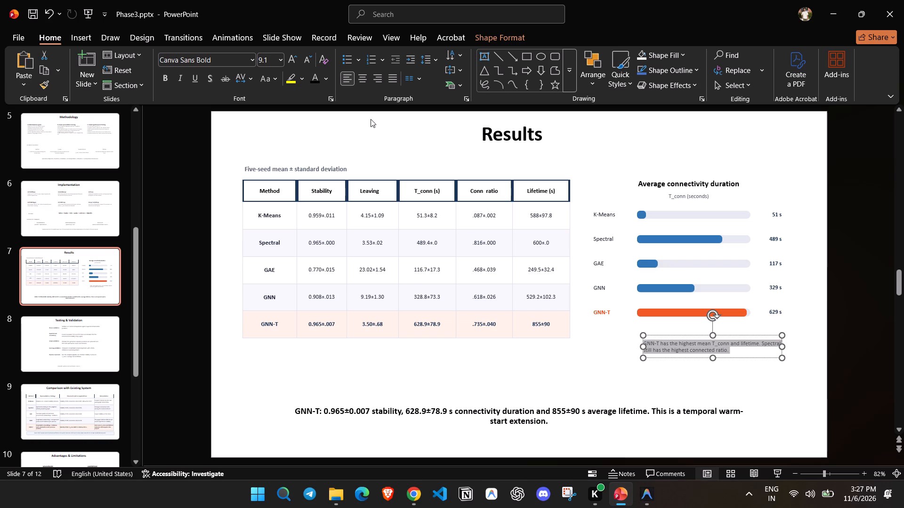
{"action": "left_click", "coordinate": [313, 78]}
{"action": "left_click", "coordinate": [291, 56]}
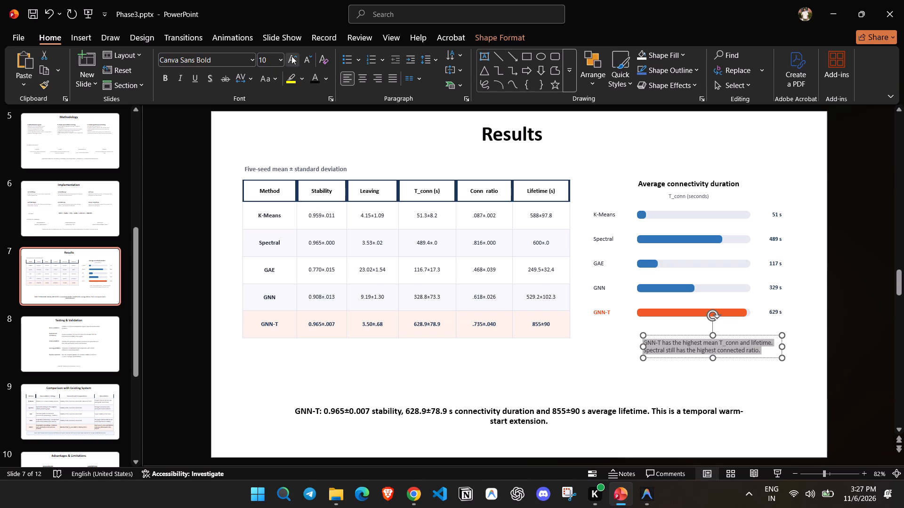
{"action": "left_click", "coordinate": [620, 347]}
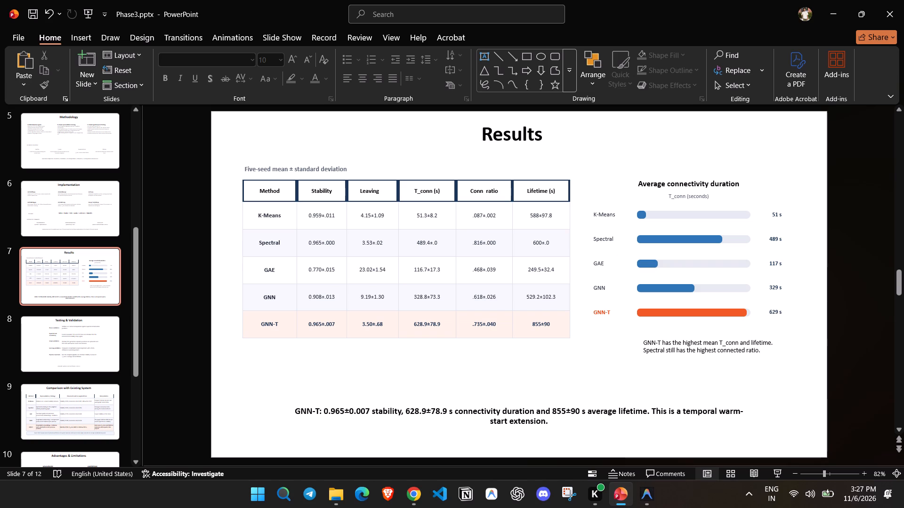
{"action": "left_click", "coordinate": [611, 212]}
{"action": "left_click", "coordinate": [615, 356]}
Set the text of every header and data cell in the results table to font size 12.
{"action": "left_click", "coordinate": [249, 184]}
{"action": "left_click", "coordinate": [322, 182], "text": "ctrl"}
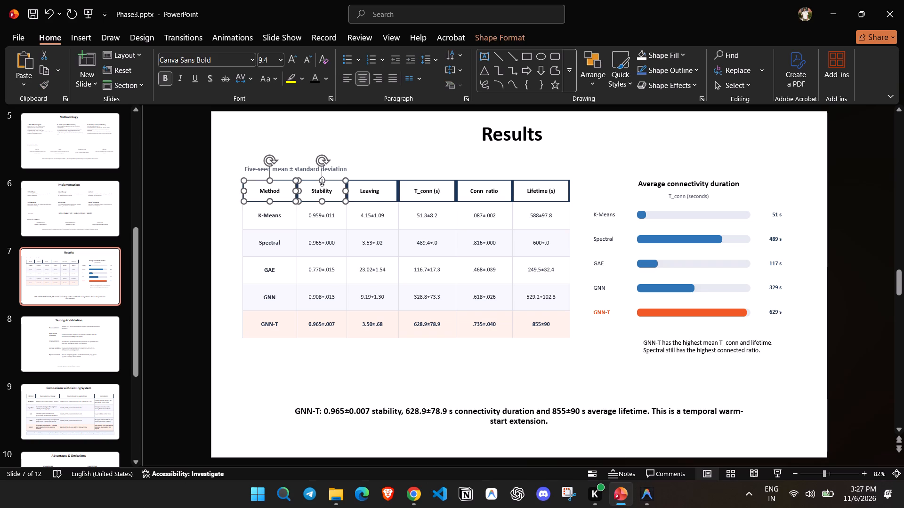
{"action": "left_click", "coordinate": [368, 185], "text": "ctrl"}
{"action": "left_click", "coordinate": [416, 187], "text": "ctrl"}
{"action": "left_click", "coordinate": [484, 188], "text": "ctrl"}
{"action": "left_click", "coordinate": [531, 188], "text": "ctrl"}
{"action": "left_click", "coordinate": [532, 218], "text": "ctrl"}
{"action": "left_click", "coordinate": [495, 218], "text": "ctrl"}
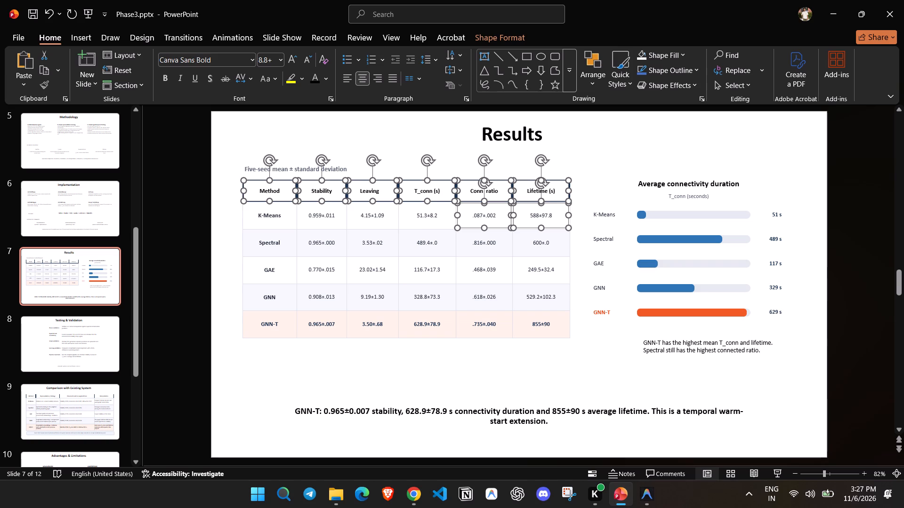
{"action": "left_click", "coordinate": [444, 216], "text": "ctrl"}
{"action": "left_click", "coordinate": [396, 216], "text": "ctrl"}
{"action": "left_click", "coordinate": [331, 218], "text": "ctrl"}
{"action": "left_click", "coordinate": [369, 214], "text": "ctrl"}
{"action": "left_click", "coordinate": [401, 214], "text": "ctrl"}
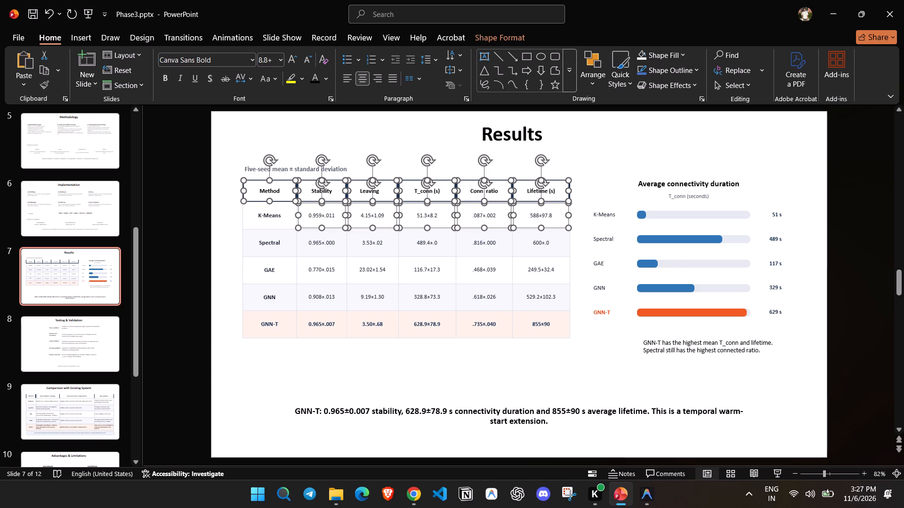
{"action": "left_click", "coordinate": [280, 213], "text": "ctrl"}
{"action": "left_click", "coordinate": [278, 231], "text": "ctrl"}
{"action": "left_click", "coordinate": [330, 236], "text": "ctrl"}
{"action": "left_click", "coordinate": [366, 241], "text": "ctrl"}
{"action": "left_click", "coordinate": [431, 244], "text": "ctrl"}
{"action": "left_click", "coordinate": [476, 243], "text": "ctrl"}
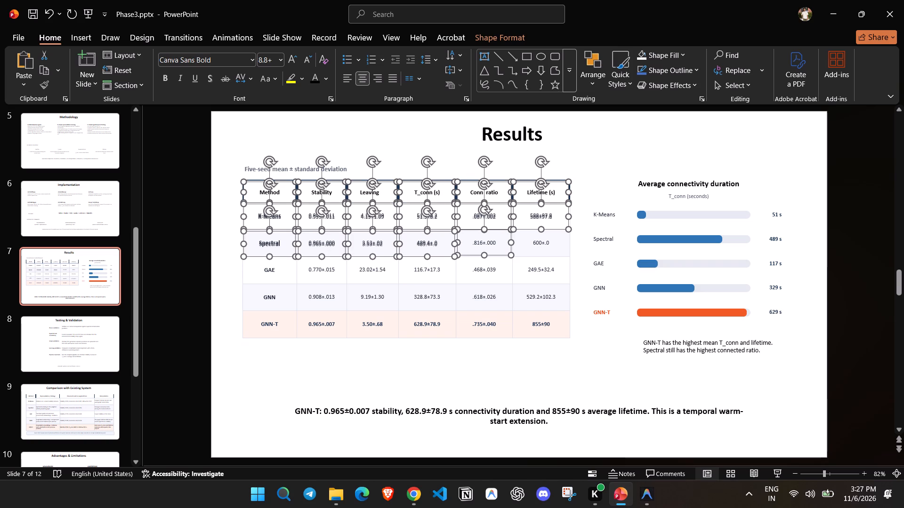
{"action": "key", "text": "ctrl+z"}
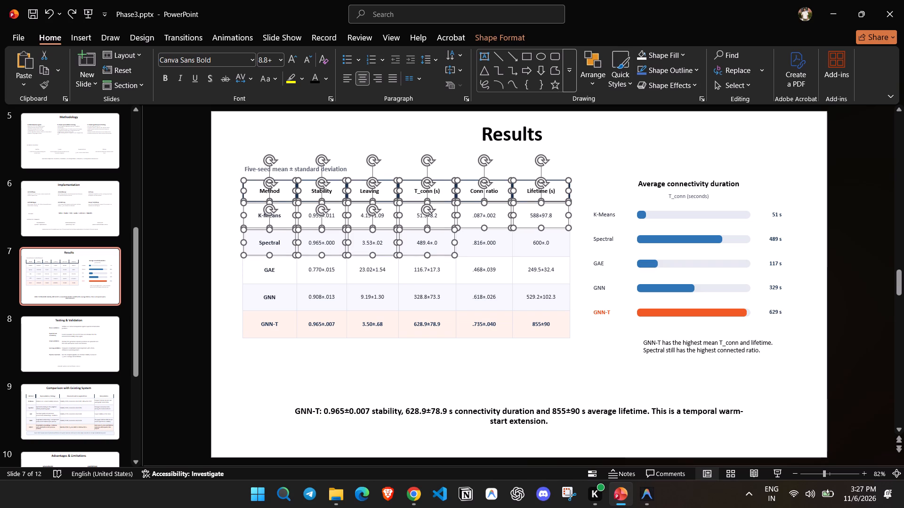
{"action": "left_click", "coordinate": [483, 243], "text": "ctrl"}
{"action": "left_click", "coordinate": [541, 240], "text": "ctrl"}
{"action": "left_click", "coordinate": [527, 269], "text": "ctrl"}
{"action": "left_click", "coordinate": [476, 270], "text": "ctrl"}
{"action": "left_click", "coordinate": [433, 269], "text": "ctrl"}
{"action": "left_click", "coordinate": [394, 270], "text": "ctrl"}
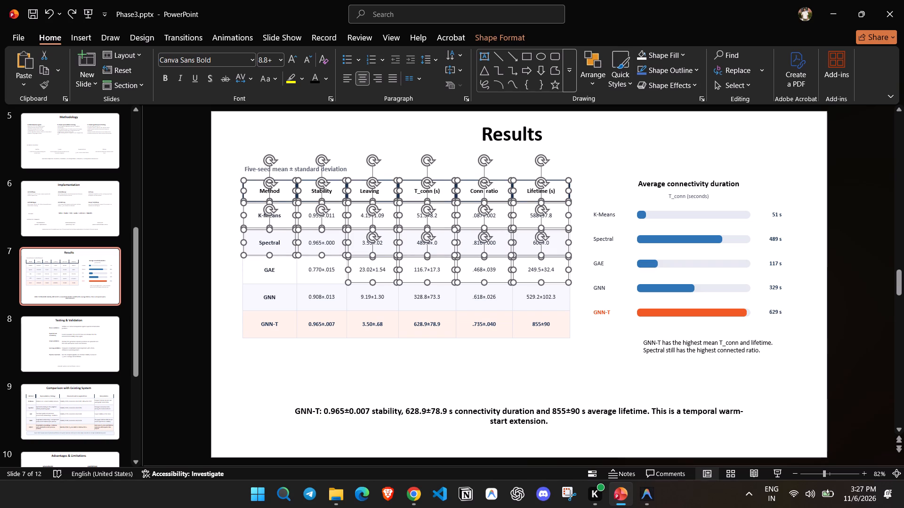
{"action": "left_click", "coordinate": [323, 269], "text": "ctrl"}
{"action": "left_click", "coordinate": [271, 270], "text": "ctrl"}
{"action": "left_click", "coordinate": [268, 297], "text": "ctrl"}
{"action": "left_click", "coordinate": [332, 295], "text": "ctrl"}
{"action": "left_click", "coordinate": [378, 298], "text": "ctrl"}
{"action": "left_click", "coordinate": [426, 300], "text": "ctrl"}
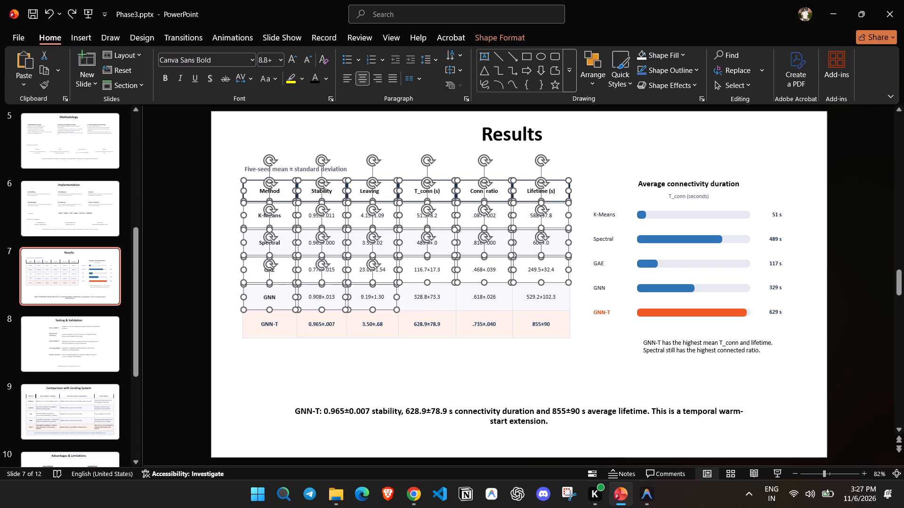
{"action": "left_click", "coordinate": [498, 299], "text": "ctrl"}
{"action": "left_click", "coordinate": [531, 300], "text": "ctrl"}
{"action": "left_click", "coordinate": [530, 317], "text": "ctrl"}
{"action": "left_click", "coordinate": [471, 313], "text": "ctrl"}
{"action": "left_click", "coordinate": [427, 320], "text": "ctrl"}
{"action": "left_click", "coordinate": [387, 321], "text": "ctrl"}
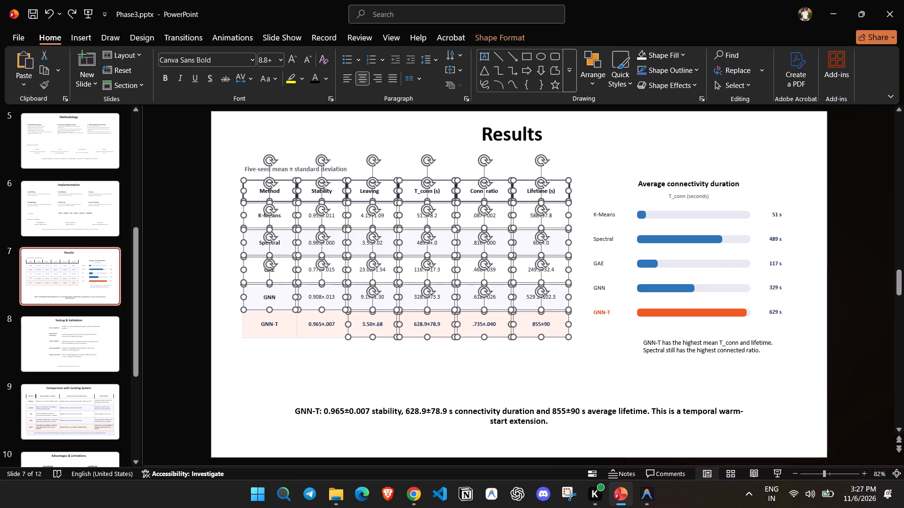
{"action": "left_click", "coordinate": [332, 324], "text": "ctrl"}
{"action": "left_click", "coordinate": [278, 325], "text": "ctrl"}
{"action": "left_click", "coordinate": [293, 59]}
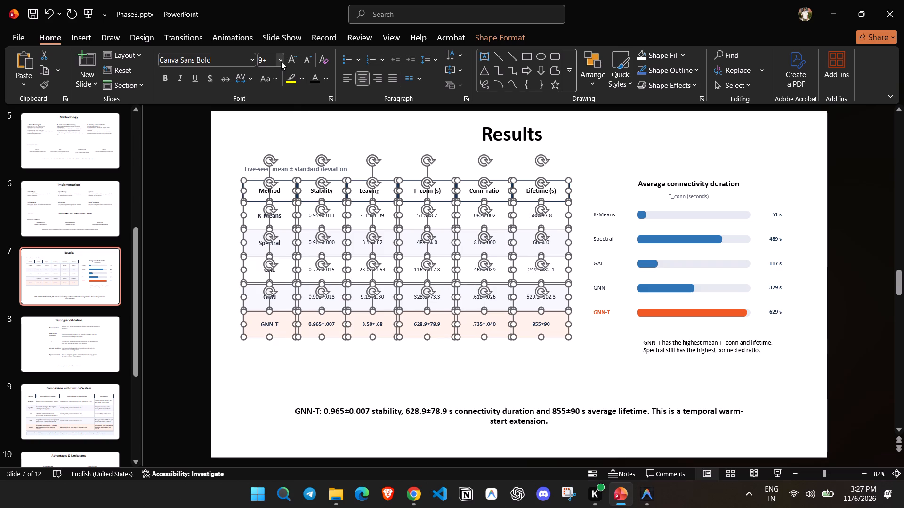
{"action": "left_click", "coordinate": [281, 62]}
{"action": "left_click", "coordinate": [268, 161]}
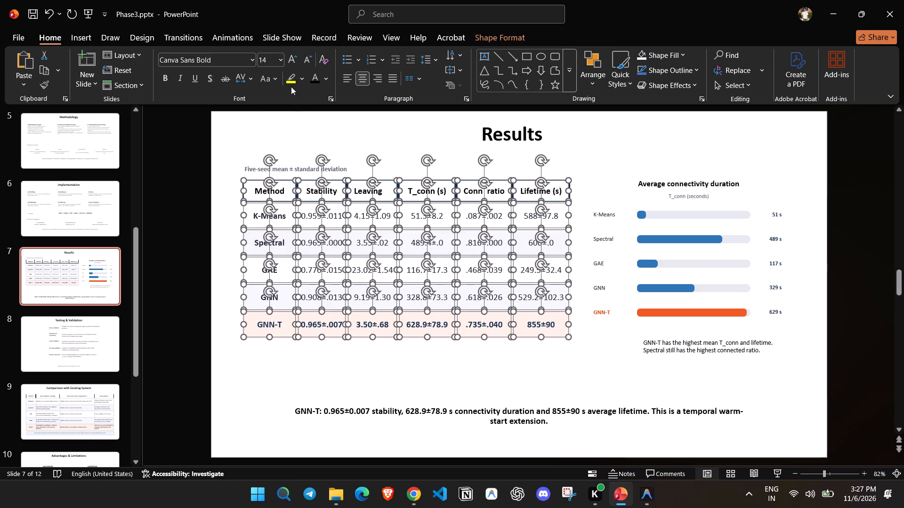
{"action": "left_click", "coordinate": [280, 62]}
{"action": "left_click", "coordinate": [266, 149]}
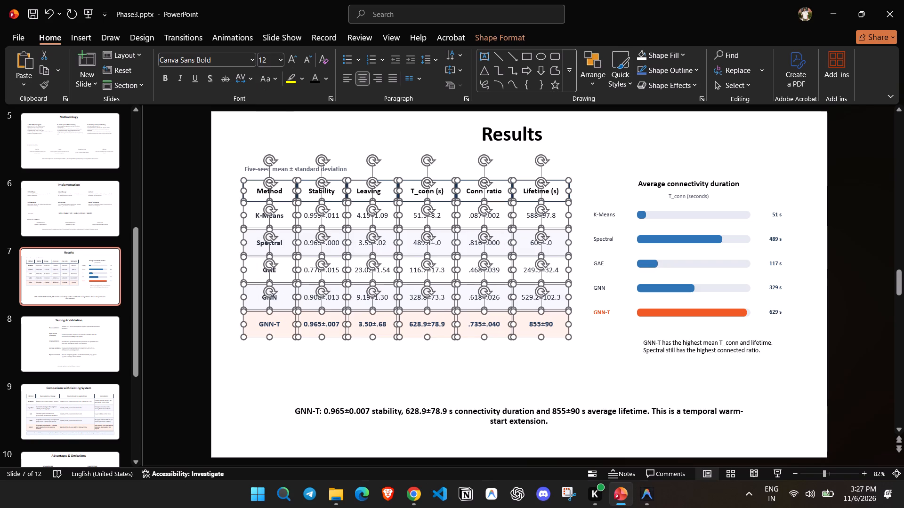
{"action": "left_click", "coordinate": [265, 134]}
{"action": "left_click", "coordinate": [484, 366]}
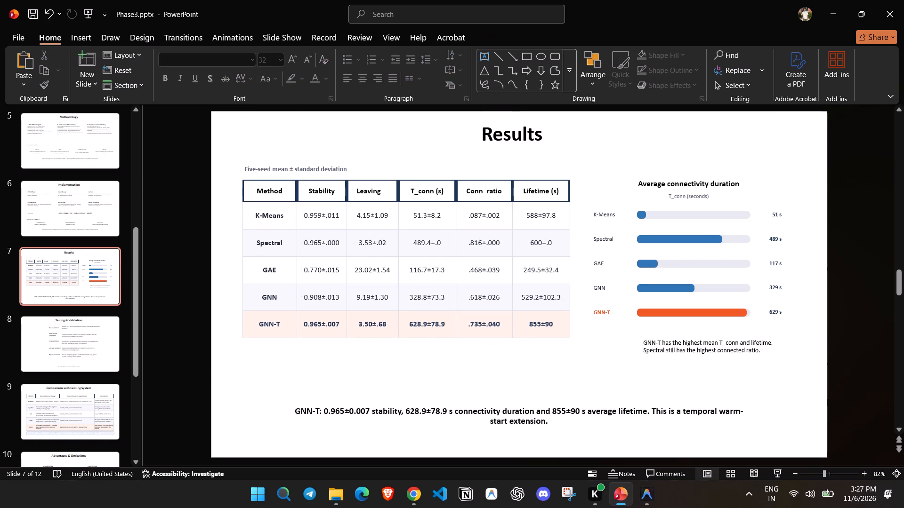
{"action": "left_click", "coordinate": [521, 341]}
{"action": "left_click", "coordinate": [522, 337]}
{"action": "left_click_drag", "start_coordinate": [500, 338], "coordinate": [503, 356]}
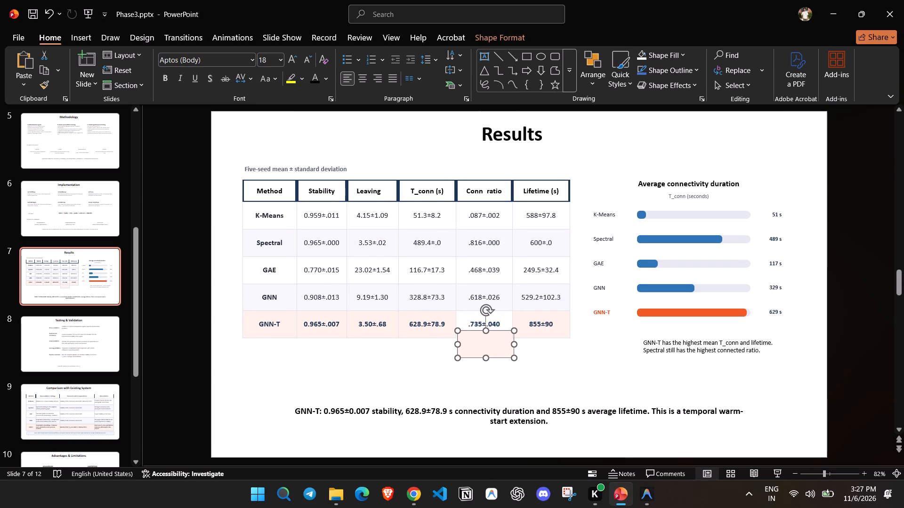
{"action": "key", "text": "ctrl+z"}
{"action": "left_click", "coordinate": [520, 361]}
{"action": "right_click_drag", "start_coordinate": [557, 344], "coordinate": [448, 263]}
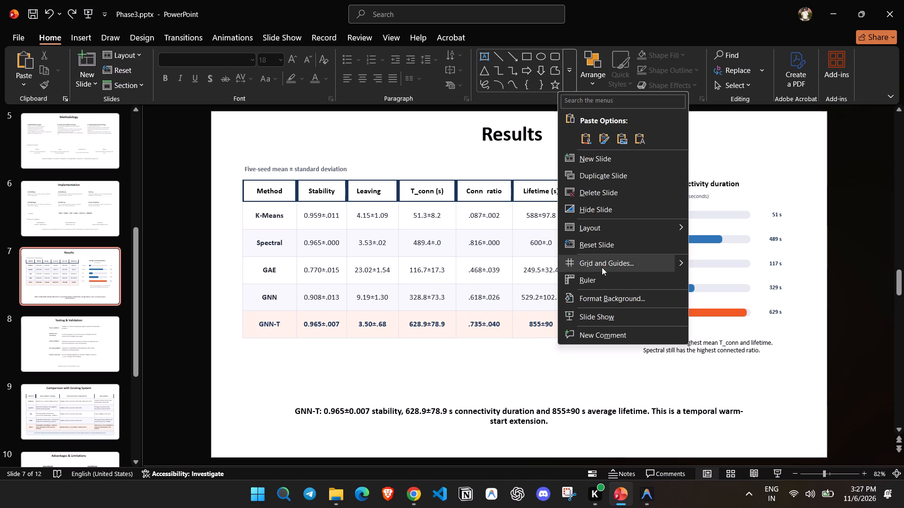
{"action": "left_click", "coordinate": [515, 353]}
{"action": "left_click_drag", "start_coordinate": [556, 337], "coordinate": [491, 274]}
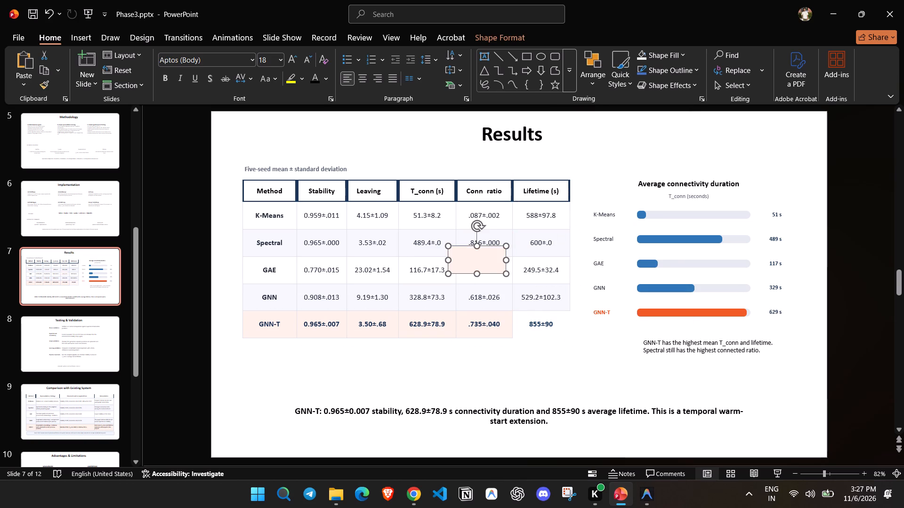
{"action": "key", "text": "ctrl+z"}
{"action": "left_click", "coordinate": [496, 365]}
Move the whole results table, cell backgrounds and text together, slightly lower beneath the "Five-seed mean ± standard deviation" caption.
{"action": "left_click_drag", "start_coordinate": [235, 349], "coordinate": [270, 196]}
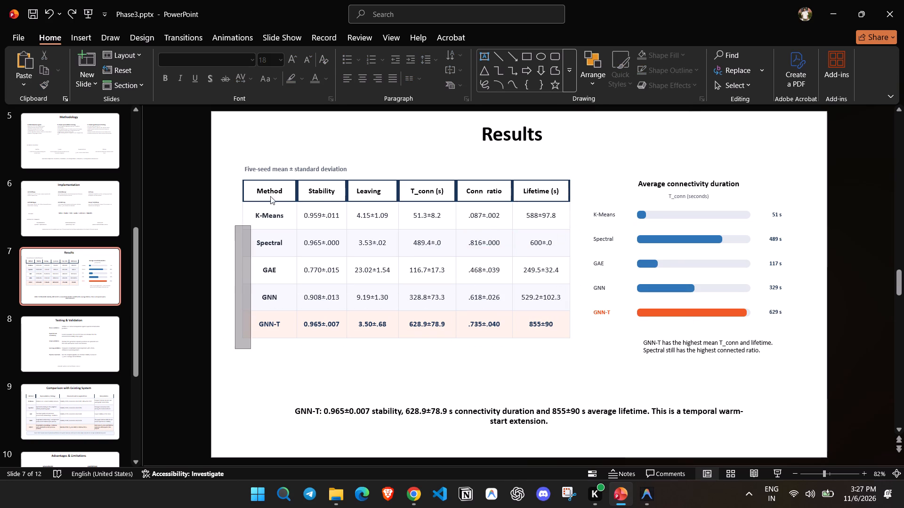
{"action": "left_click_drag", "start_coordinate": [270, 196], "coordinate": [573, 174]}
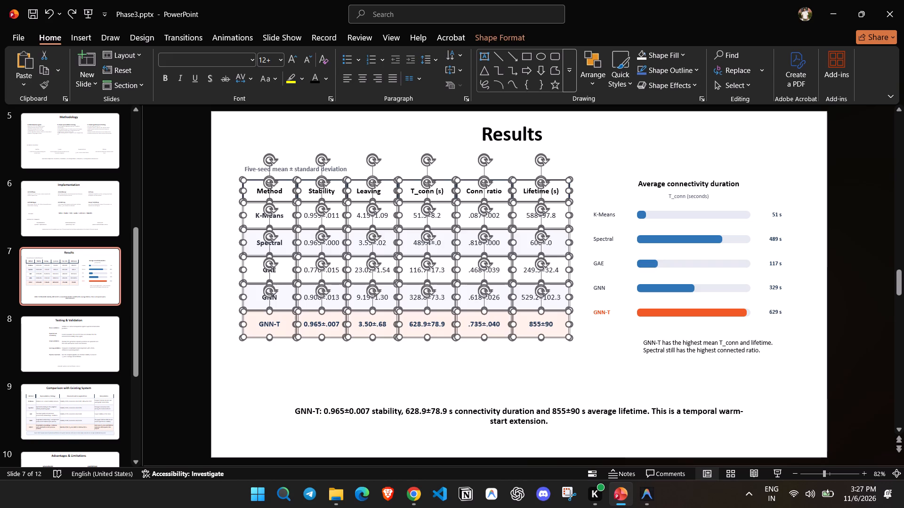
{"action": "right_click_drag", "start_coordinate": [435, 179], "coordinate": [434, 193]}
{"action": "left_click", "coordinate": [439, 198]}
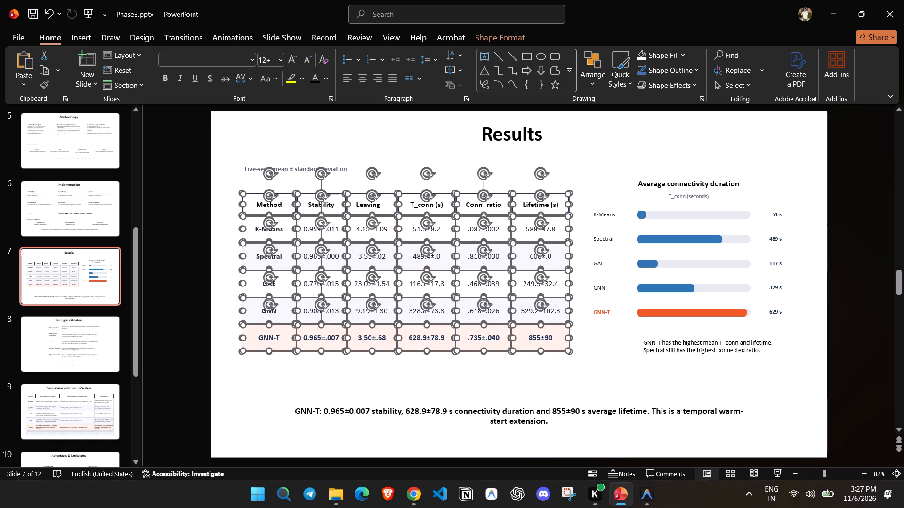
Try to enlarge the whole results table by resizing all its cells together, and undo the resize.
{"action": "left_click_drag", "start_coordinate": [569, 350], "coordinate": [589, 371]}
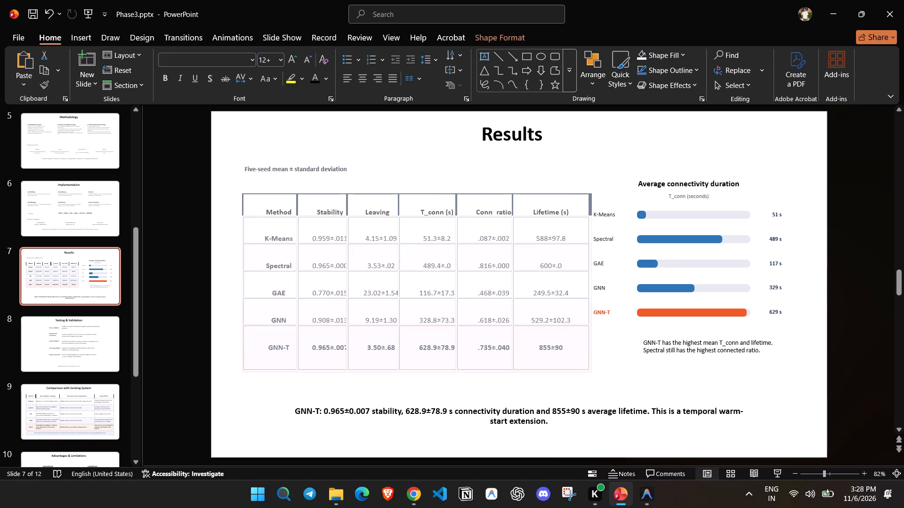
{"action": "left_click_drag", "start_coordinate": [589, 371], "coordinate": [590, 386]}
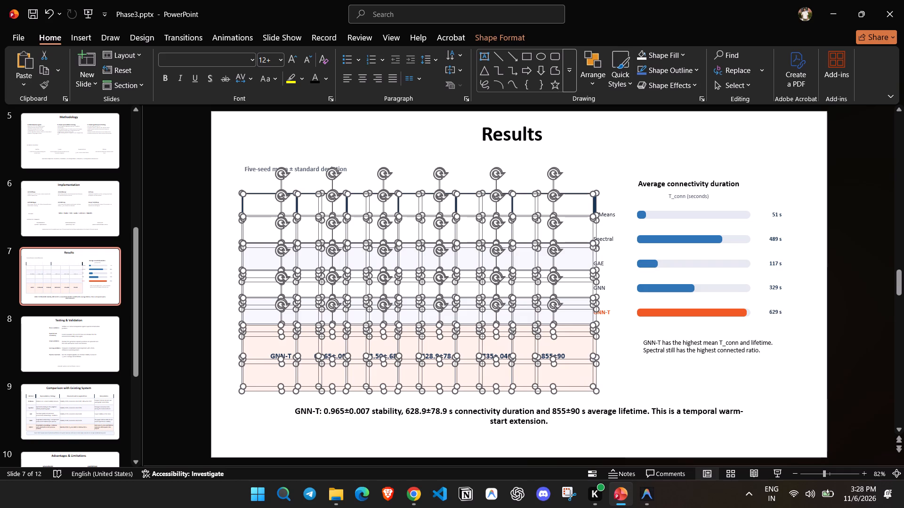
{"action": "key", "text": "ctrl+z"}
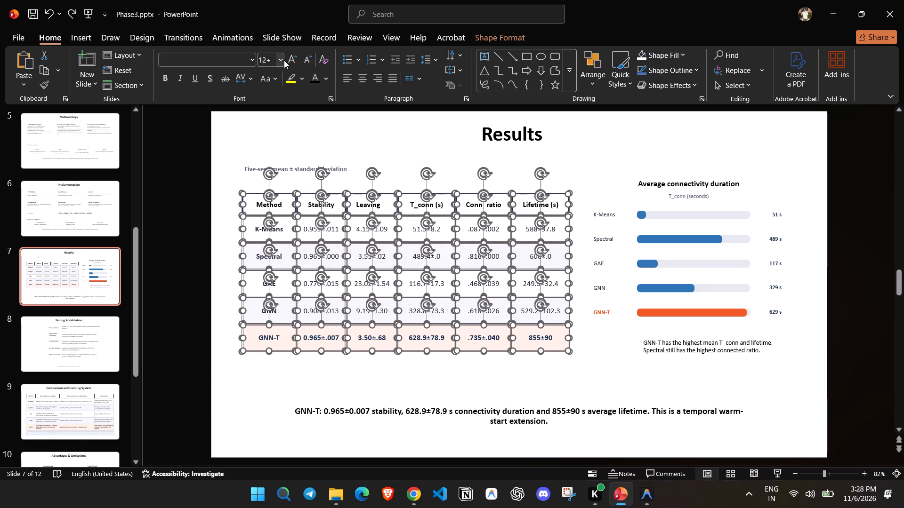
Increase the font size of all the results table text to 14.
{"action": "left_click", "coordinate": [291, 63]}
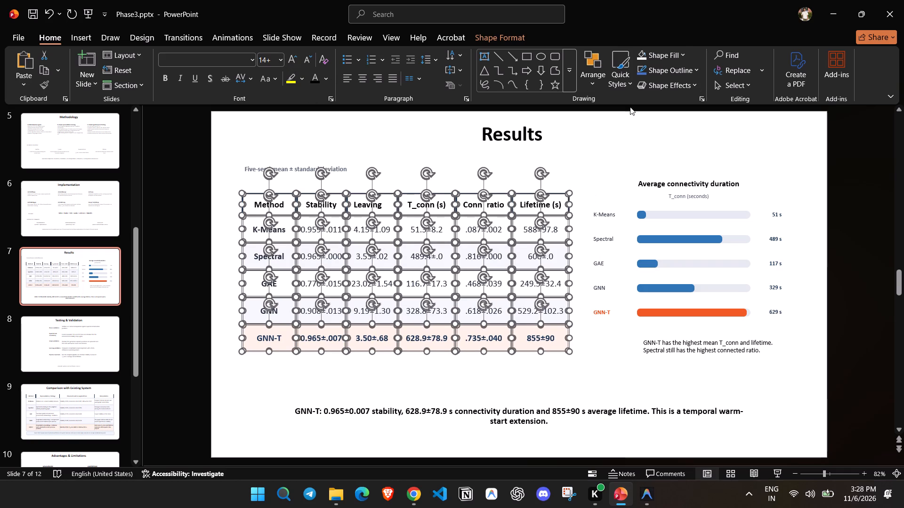
Give every cell of the results table a white fill and a black outline.
{"action": "left_click", "coordinate": [675, 55]}
{"action": "left_click", "coordinate": [645, 110]}
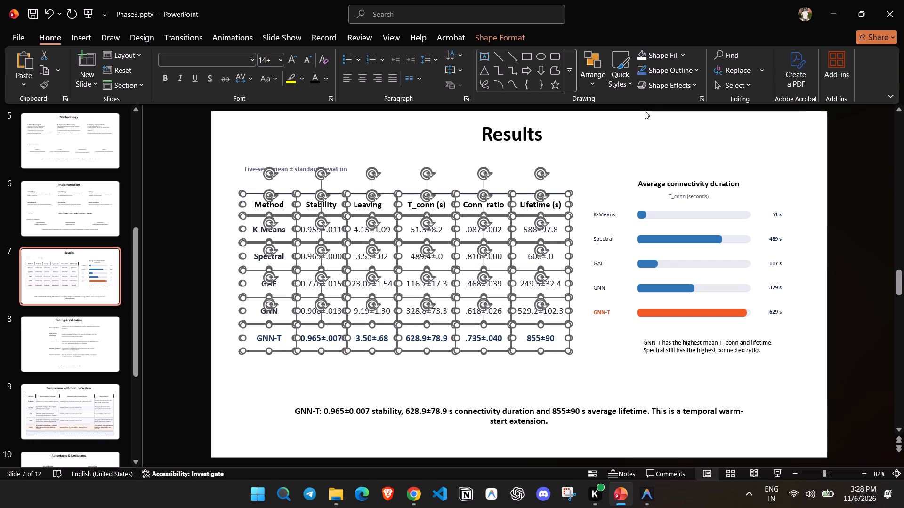
{"action": "left_click", "coordinate": [672, 69]}
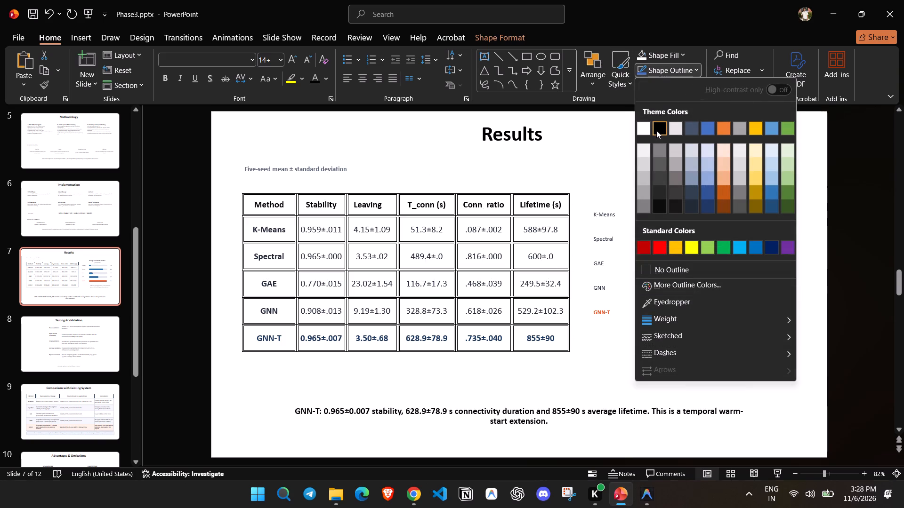
{"action": "left_click", "coordinate": [657, 130]}
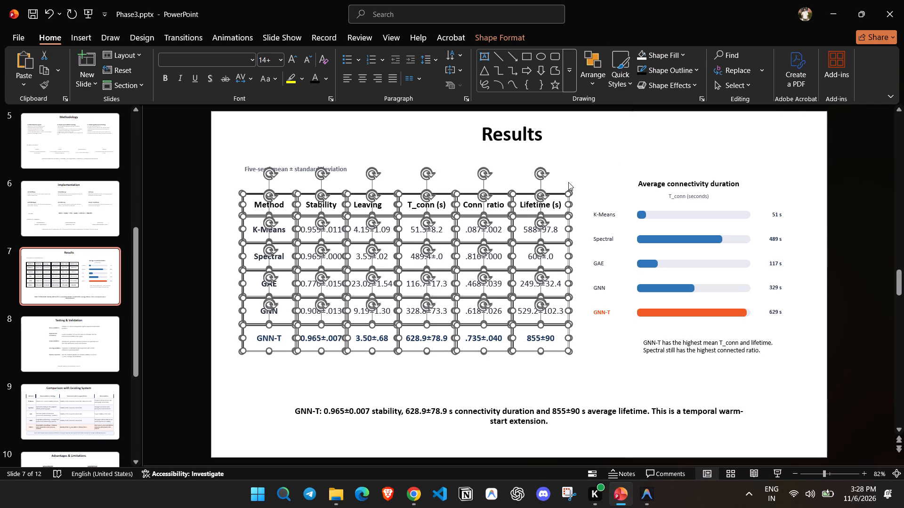
Move the whole results table slightly lower on slide 7, keeping all its cells together.
{"action": "right_click_drag", "start_coordinate": [558, 193], "coordinate": [558, 206]}
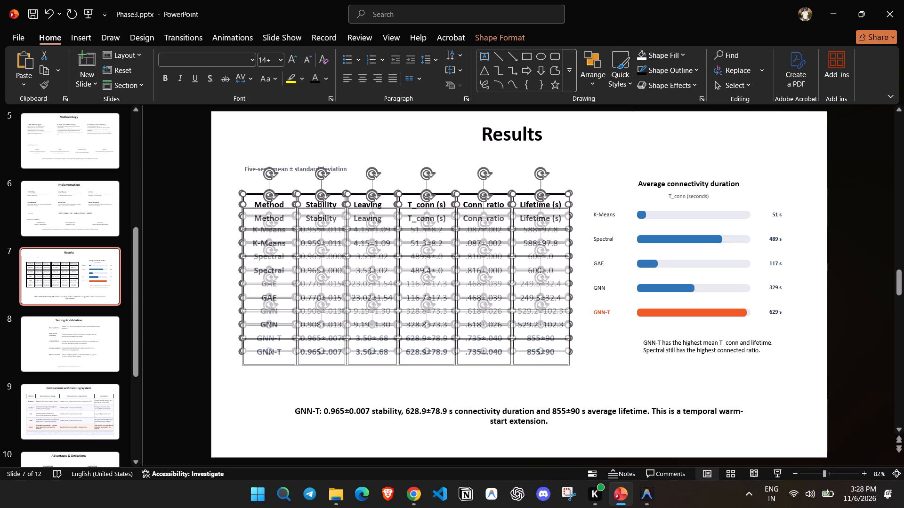
{"action": "right_click_drag", "start_coordinate": [558, 206], "coordinate": [559, 203]}
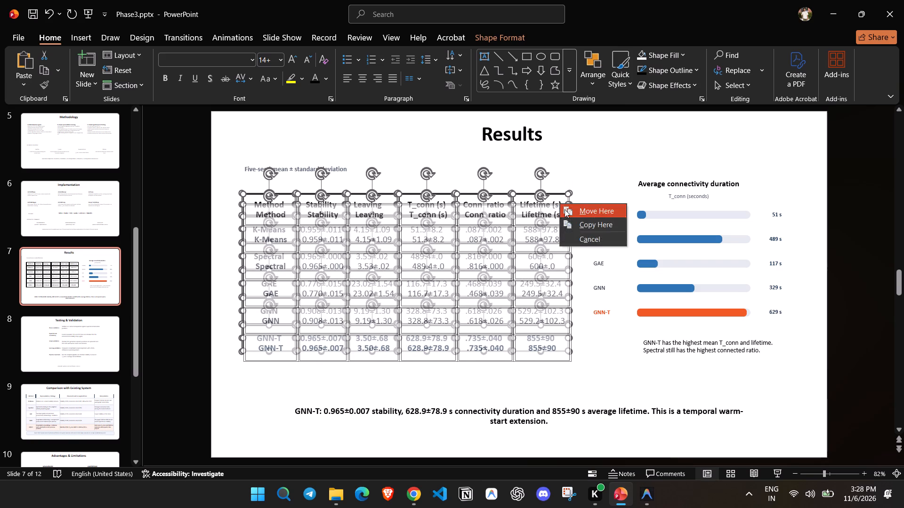
{"action": "left_click", "coordinate": [572, 213]}
Move the "Five-seed mean ± standard deviation" caption down so it sits just above the results table.
{"action": "left_click", "coordinate": [301, 167]}
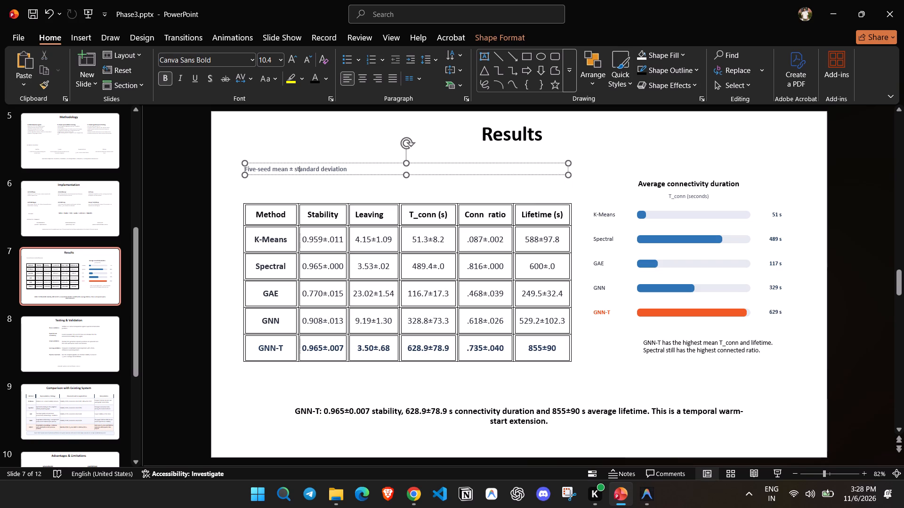
{"action": "left_click_drag", "start_coordinate": [416, 163], "coordinate": [421, 167]}
{"action": "left_click_drag", "start_coordinate": [421, 167], "coordinate": [428, 174]}
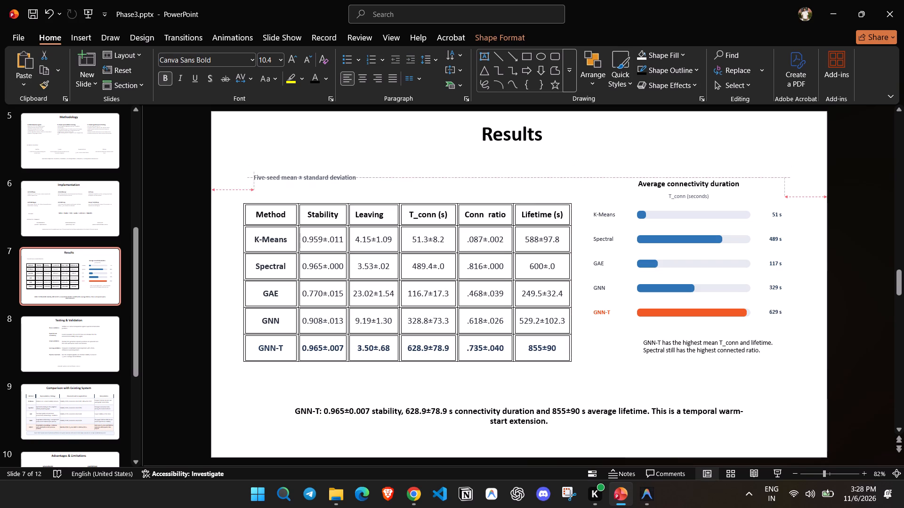
{"action": "left_click_drag", "start_coordinate": [428, 174], "coordinate": [417, 183]}
{"action": "left_click", "coordinate": [365, 190]}
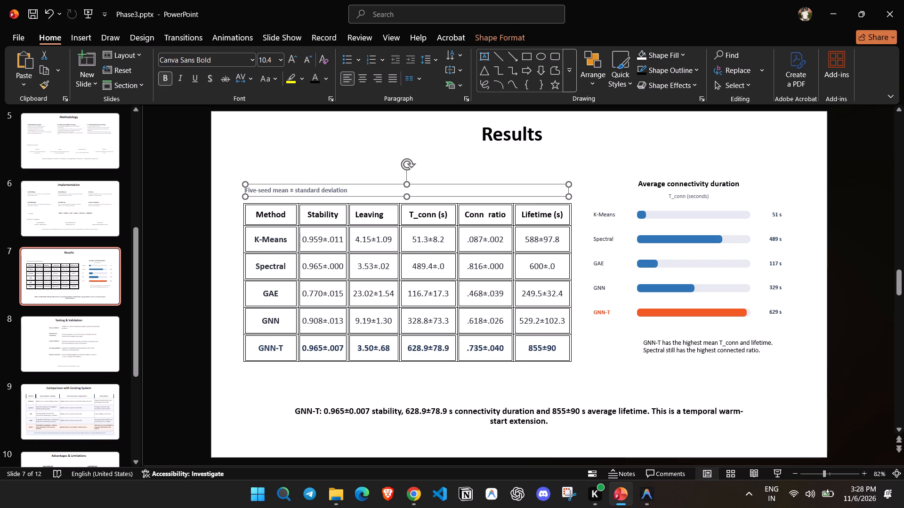
Make the "Five-seed mean ± standard deviation" caption black, size 11 and centred over the table.
{"action": "left_click", "coordinate": [341, 187]}
{"action": "key", "text": "ctrl+a"}
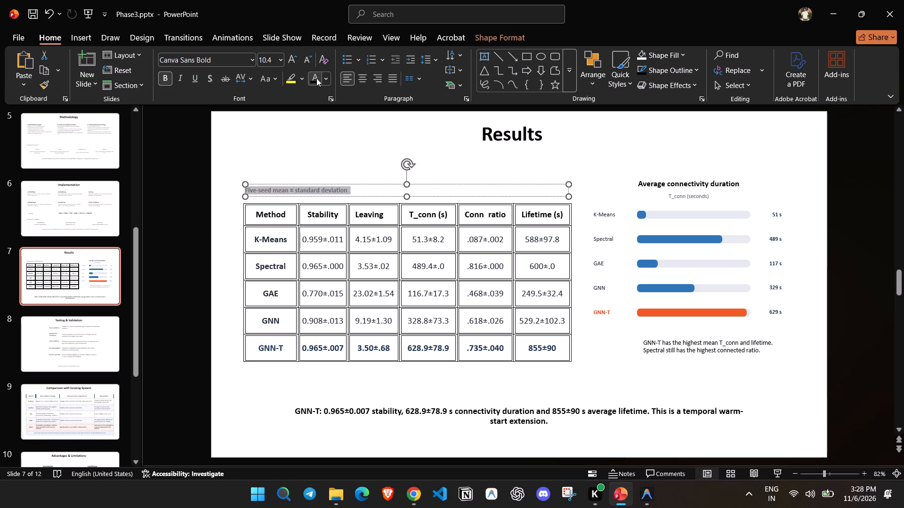
{"action": "left_click", "coordinate": [316, 79]}
{"action": "left_click", "coordinate": [288, 59]}
{"action": "left_click", "coordinate": [288, 60]}
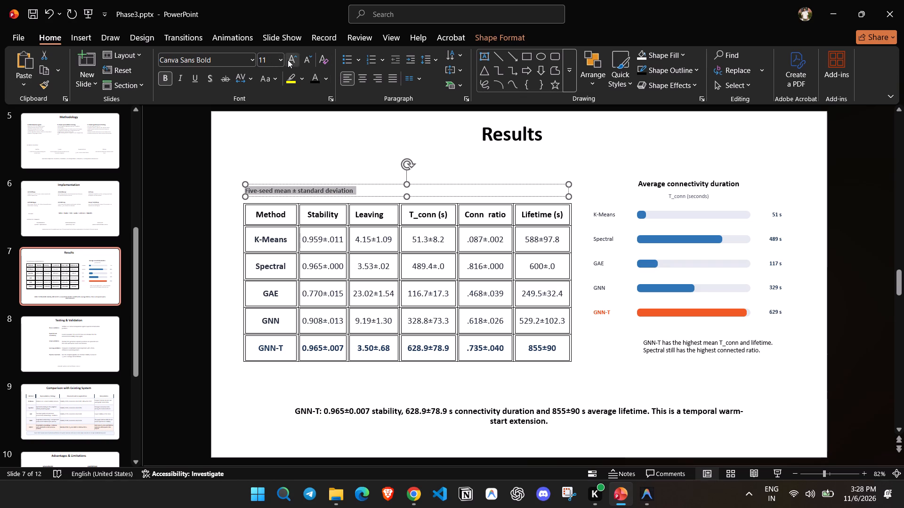
{"action": "left_click", "coordinate": [365, 82]}
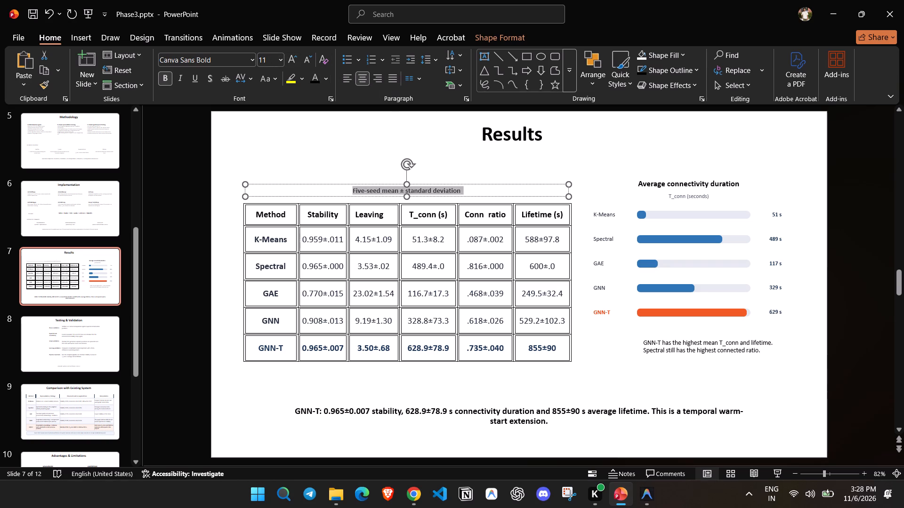
{"action": "left_click", "coordinate": [352, 161]}
Delete the "T_conn (seconds)" subtitle under the "Average connectivity duration" heading.
{"action": "left_click", "coordinate": [681, 182]}
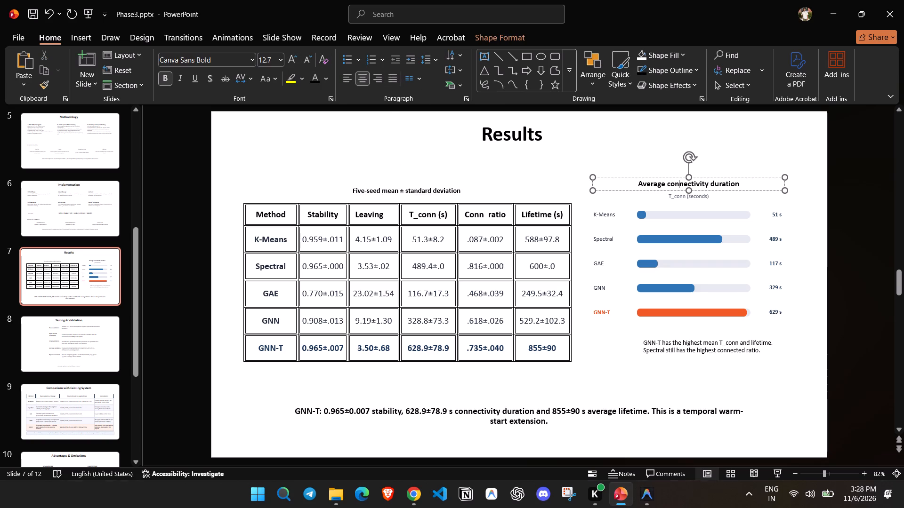
{"action": "left_click", "coordinate": [686, 198]}
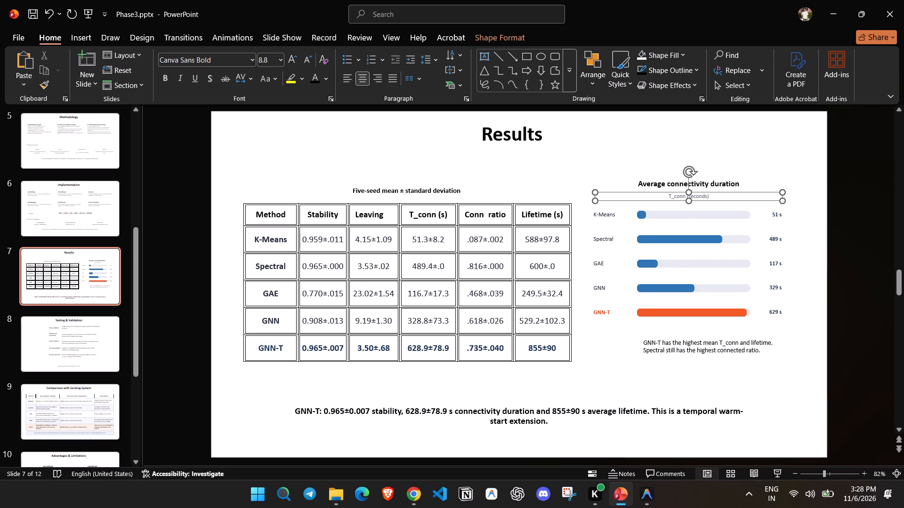
{"action": "left_click_drag", "start_coordinate": [708, 192], "coordinate": [710, 198]}
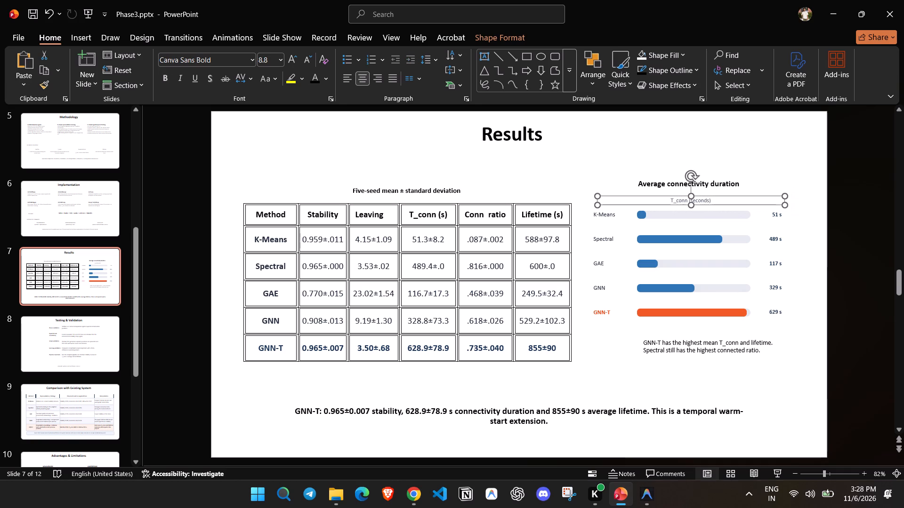
{"action": "key", "text": "Delete"}
Move the "Average connectivity duration" heading slightly down, level with the table's caption.
{"action": "left_click", "coordinate": [700, 184]}
{"action": "left_click_drag", "start_coordinate": [704, 180], "coordinate": [707, 185]}
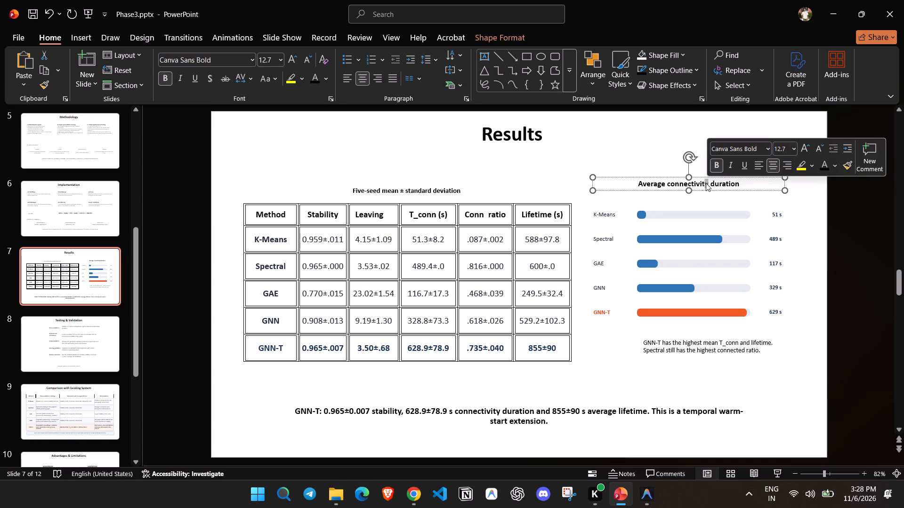
{"action": "left_click", "coordinate": [701, 177]}
{"action": "left_click_drag", "start_coordinate": [701, 177], "coordinate": [704, 184]}
{"action": "left_click", "coordinate": [775, 158]}
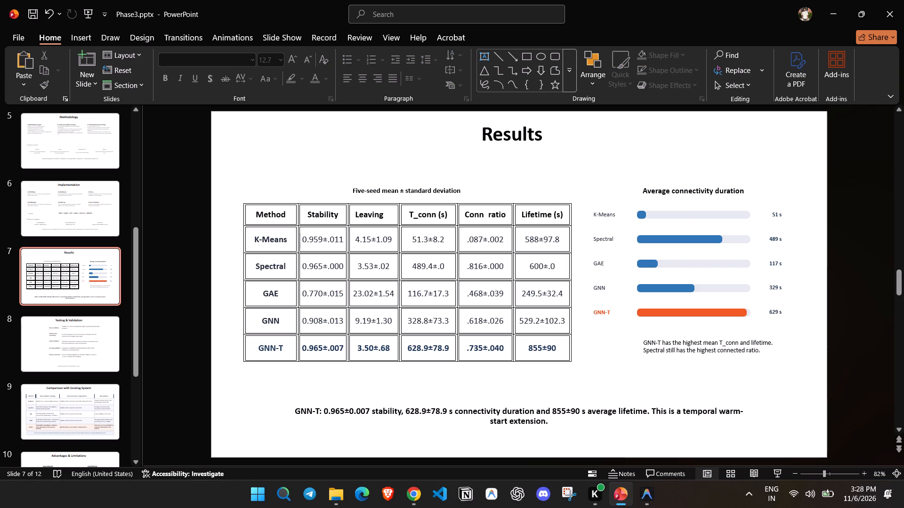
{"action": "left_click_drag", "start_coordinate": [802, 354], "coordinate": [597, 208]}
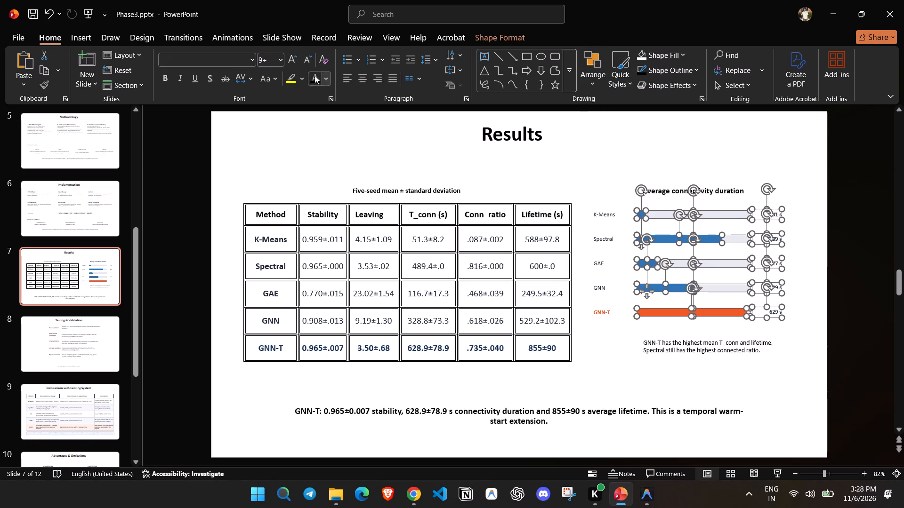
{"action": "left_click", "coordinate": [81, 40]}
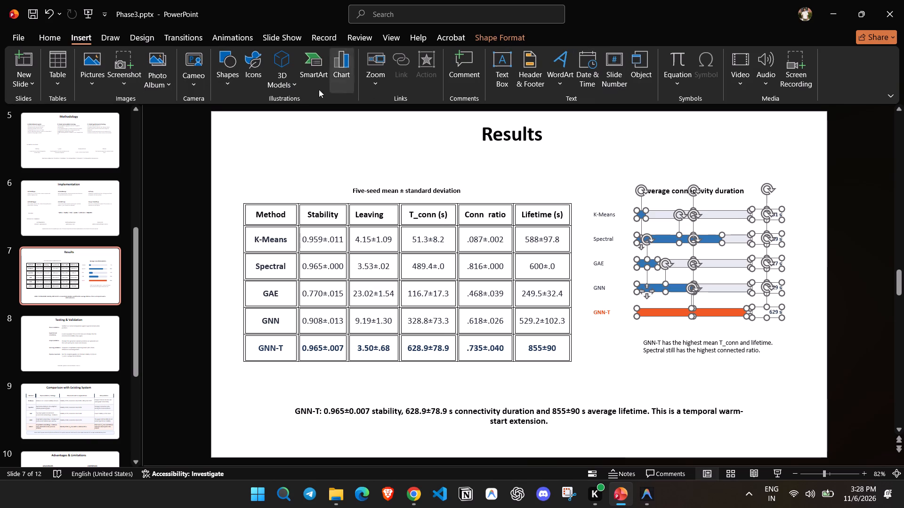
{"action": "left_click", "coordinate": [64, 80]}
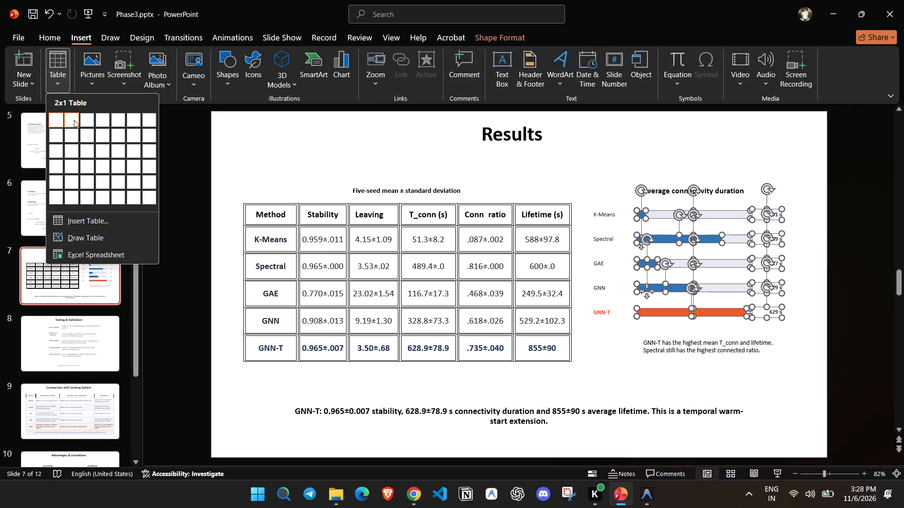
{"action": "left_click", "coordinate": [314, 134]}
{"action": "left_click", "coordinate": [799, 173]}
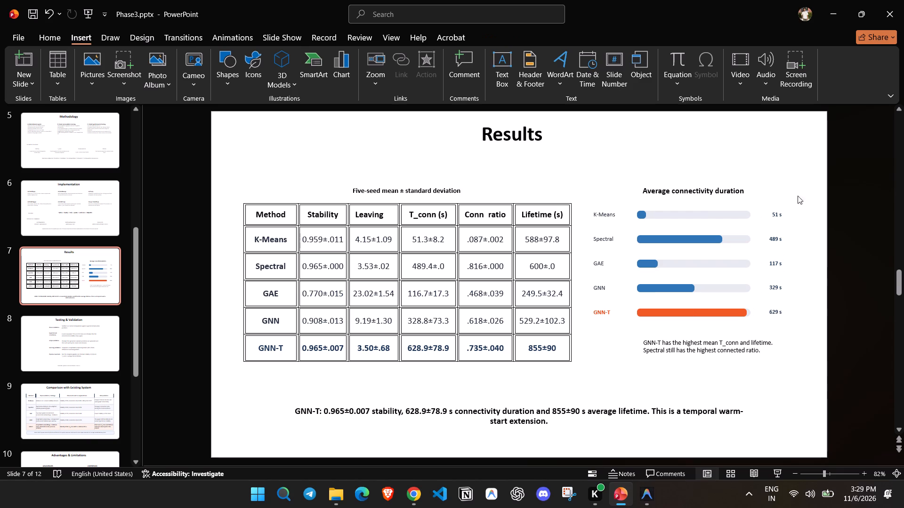
Increase the font size of the five seconds values beside the connectivity bars to 11.
{"action": "left_click_drag", "start_coordinate": [791, 325], "coordinate": [651, 198]}
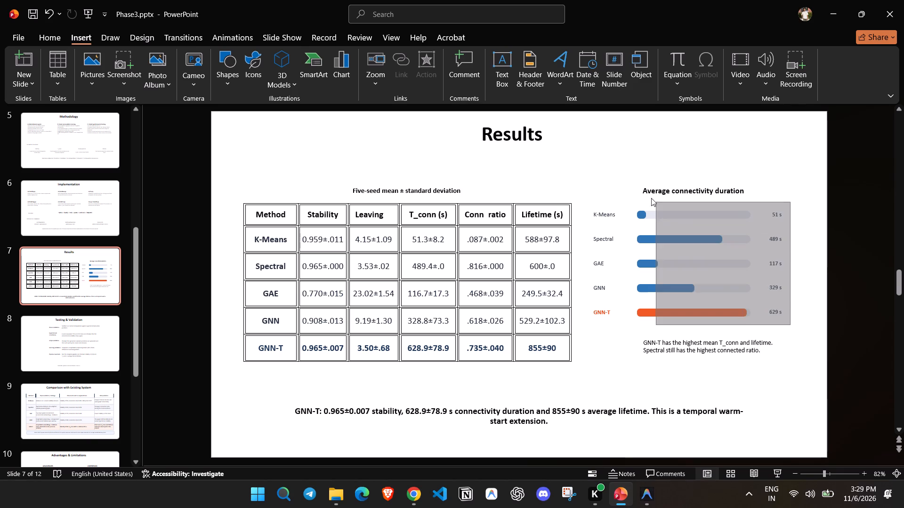
{"action": "left_click_drag", "start_coordinate": [651, 198], "coordinate": [646, 194]}
{"action": "left_click", "coordinate": [46, 38]}
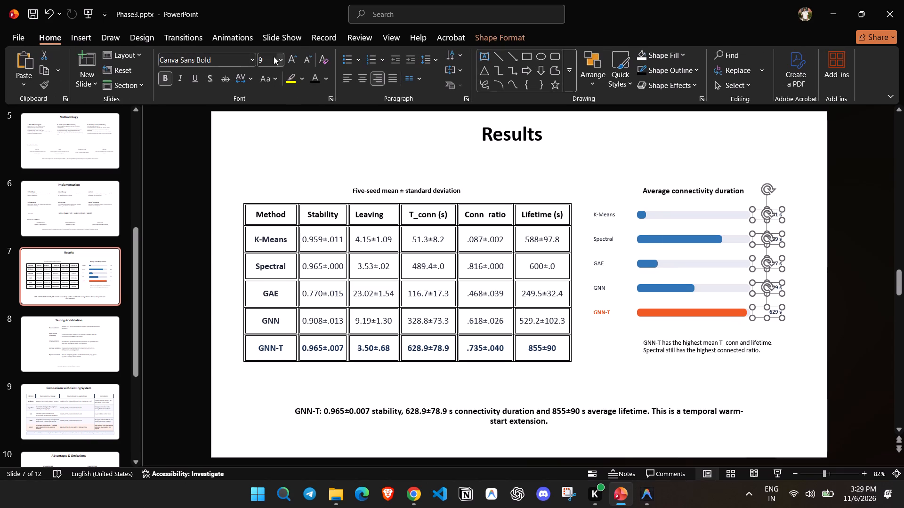
{"action": "double_click", "coordinate": [291, 56]}
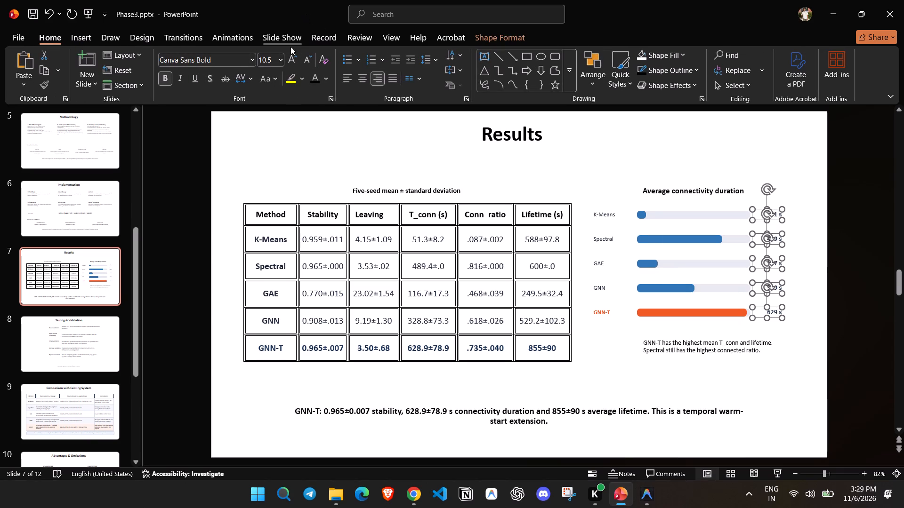
{"action": "double_click", "coordinate": [292, 52]}
{"action": "left_click", "coordinate": [796, 214]}
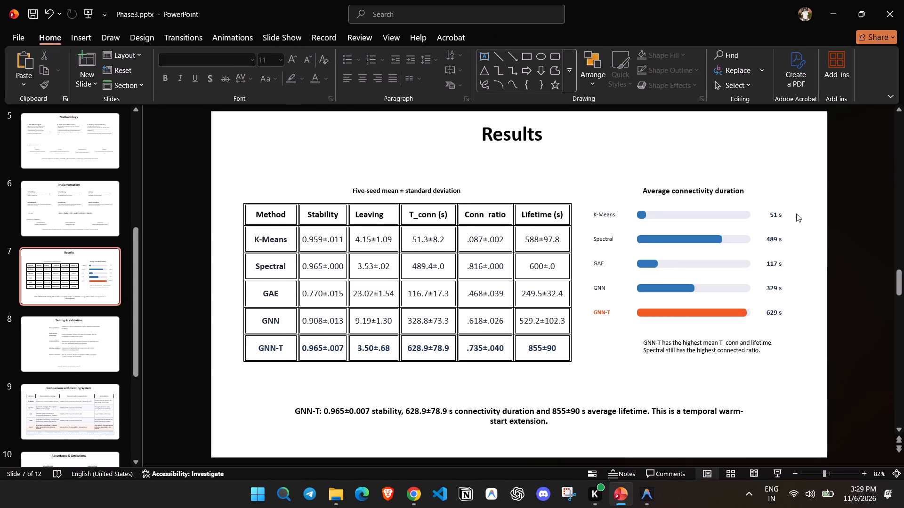
Increase the font size of the K-Means, Spectral, GAE, GNN and GNN-T bar labels to about 11.
{"action": "left_click", "coordinate": [589, 205]}
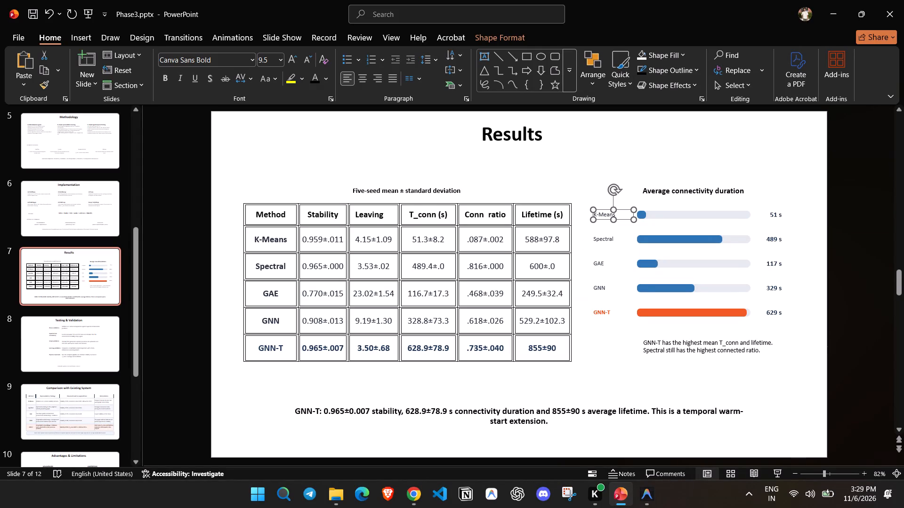
{"action": "left_click", "coordinate": [294, 56]}
{"action": "left_click", "coordinate": [294, 56]}
{"action": "left_click", "coordinate": [294, 56]}
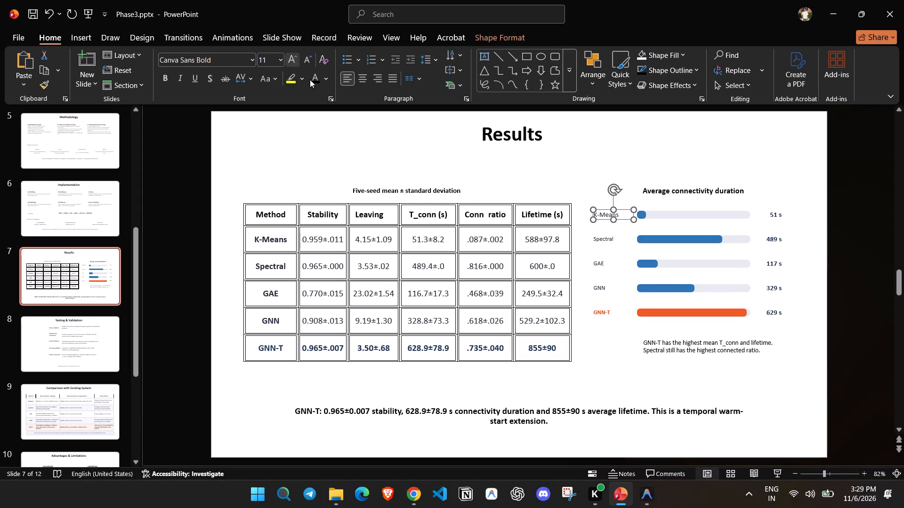
{"action": "left_click", "coordinate": [593, 241]}
{"action": "left_click", "coordinate": [300, 63]}
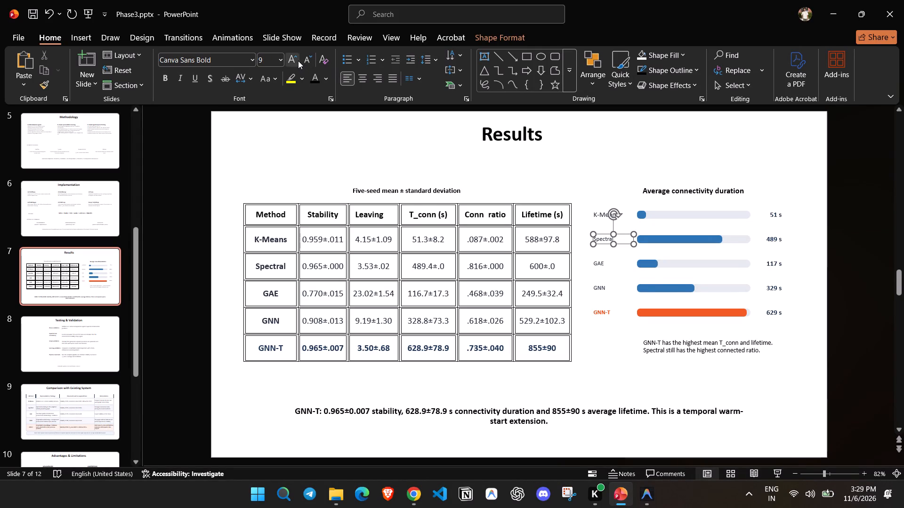
{"action": "triple_click", "coordinate": [298, 61]}
{"action": "left_click", "coordinate": [605, 259]}
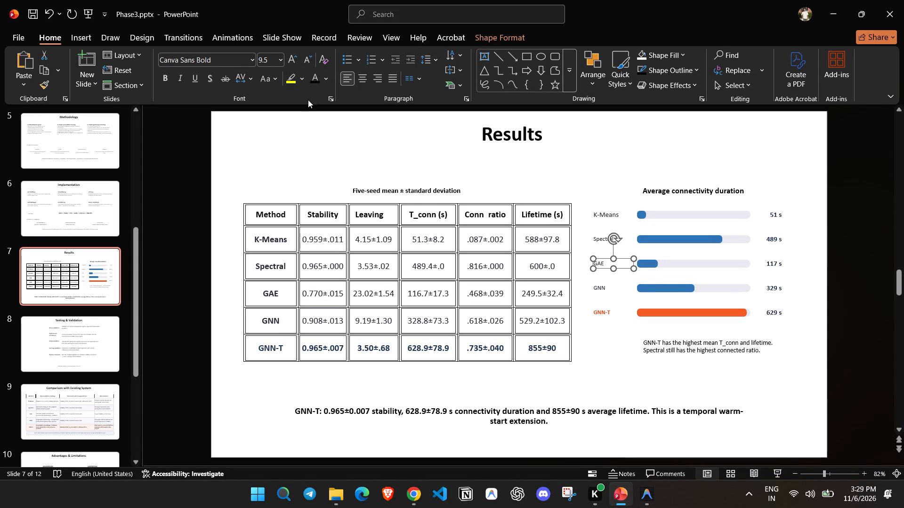
{"action": "double_click", "coordinate": [291, 57]}
{"action": "left_click", "coordinate": [296, 59]}
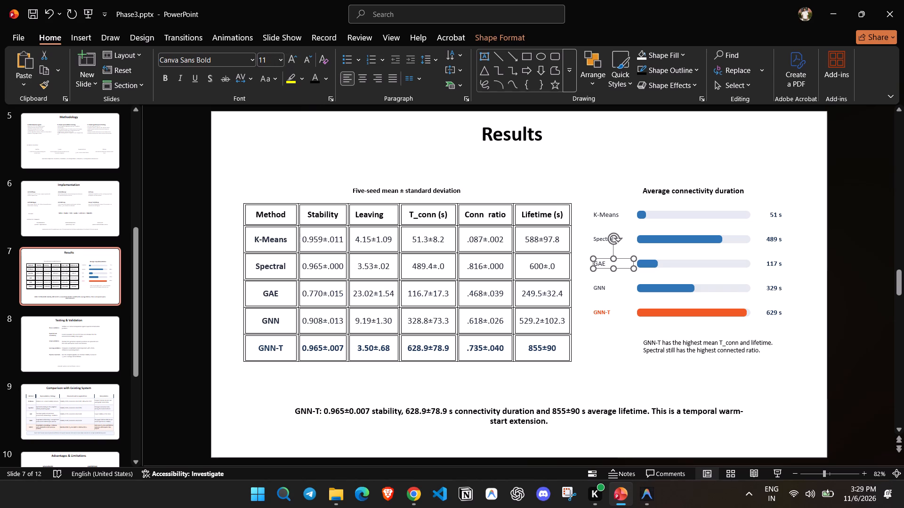
{"action": "left_click", "coordinate": [601, 296]}
{"action": "triple_click", "coordinate": [289, 62]}
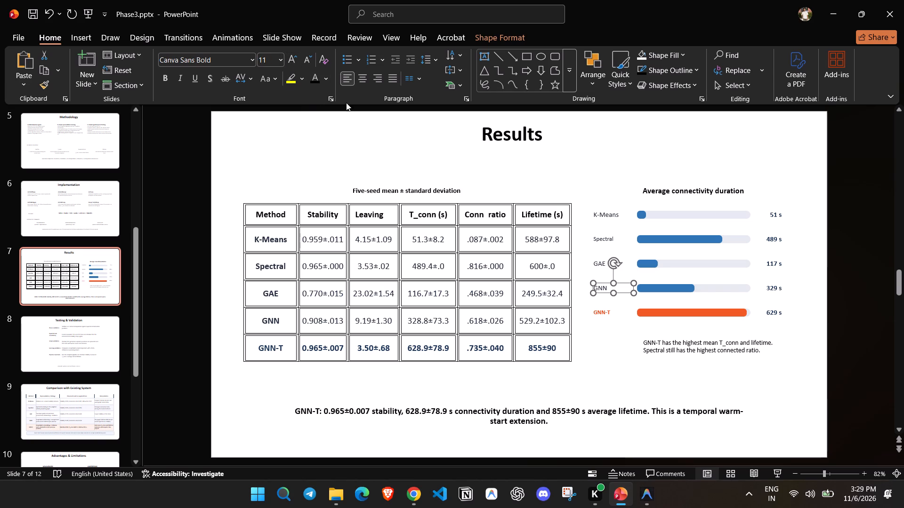
{"action": "left_click", "coordinate": [599, 305]}
{"action": "double_click", "coordinate": [293, 60]}
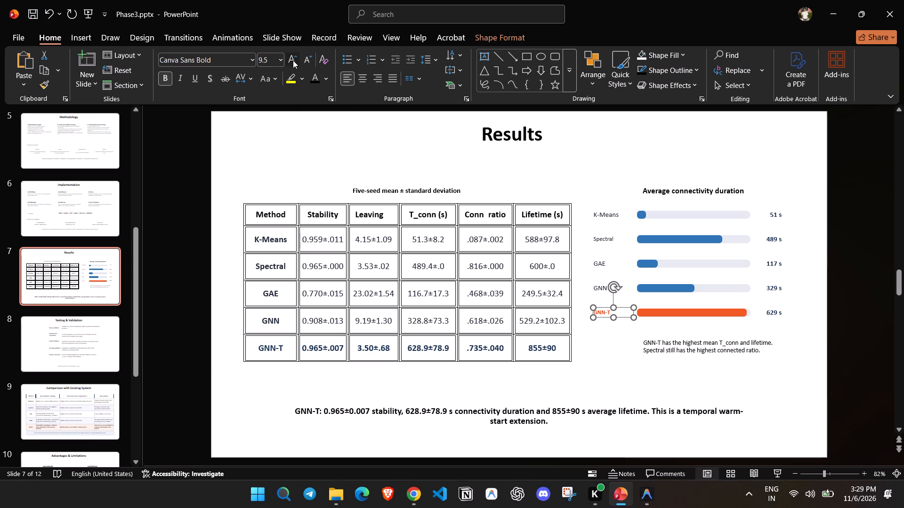
{"action": "left_click", "coordinate": [293, 60]}
Go to slide 6, Implementation, and save the presentation.
{"action": "left_click", "coordinate": [69, 182]}
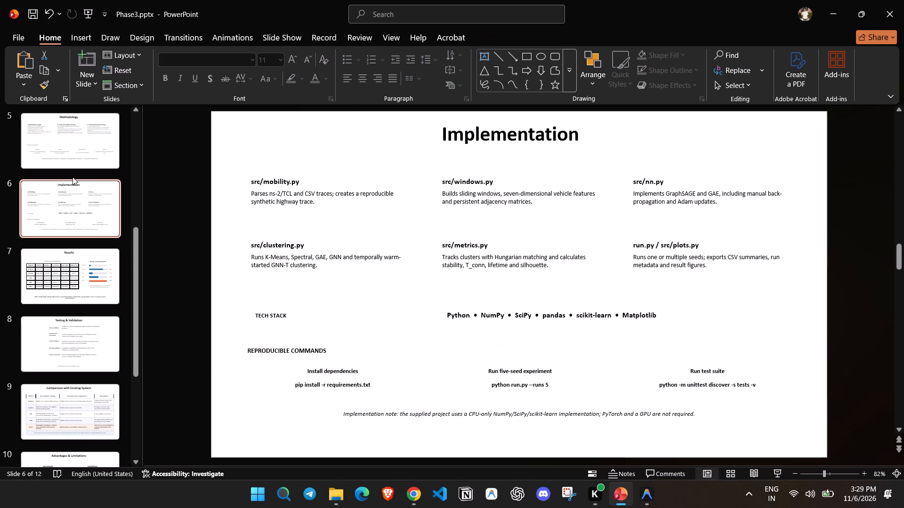
{"action": "key", "text": "ctrl+s"}
Shift the "Implementation" title slightly so it is horizontally centred on the slide.
{"action": "left_click", "coordinate": [550, 130]}
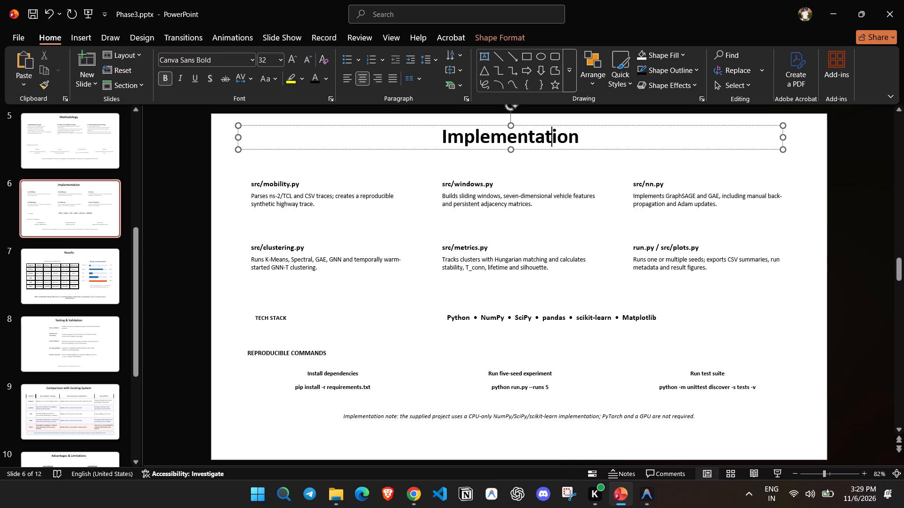
{"action": "left_click_drag", "start_coordinate": [530, 126], "coordinate": [538, 126]}
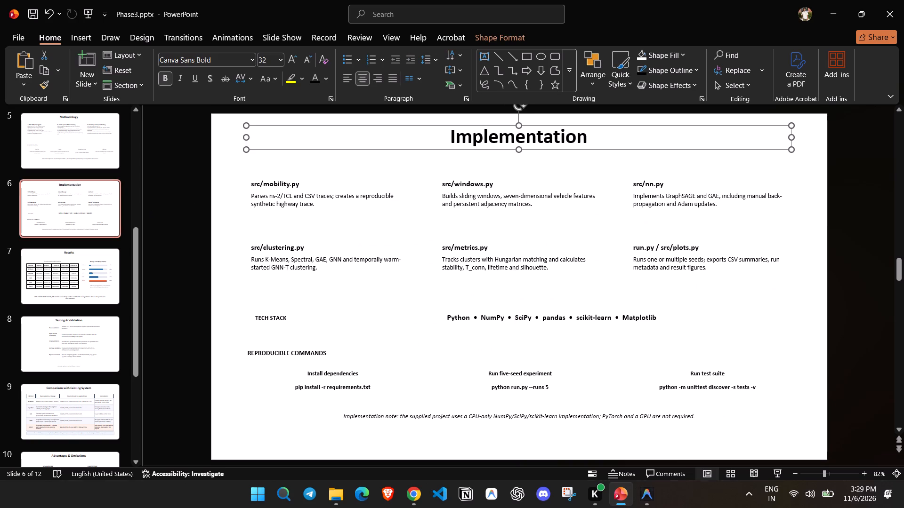
{"action": "left_click", "coordinate": [425, 162]}
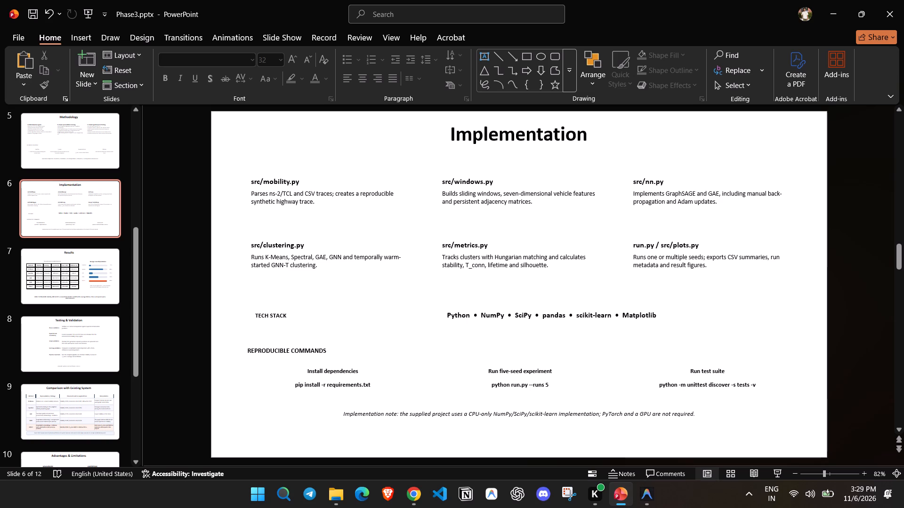
Delete the italic "Implementation note" line at the bottom of slide 6.
{"action": "left_click", "coordinate": [599, 416]}
{"action": "left_click_drag", "start_coordinate": [563, 407], "coordinate": [564, 414]}
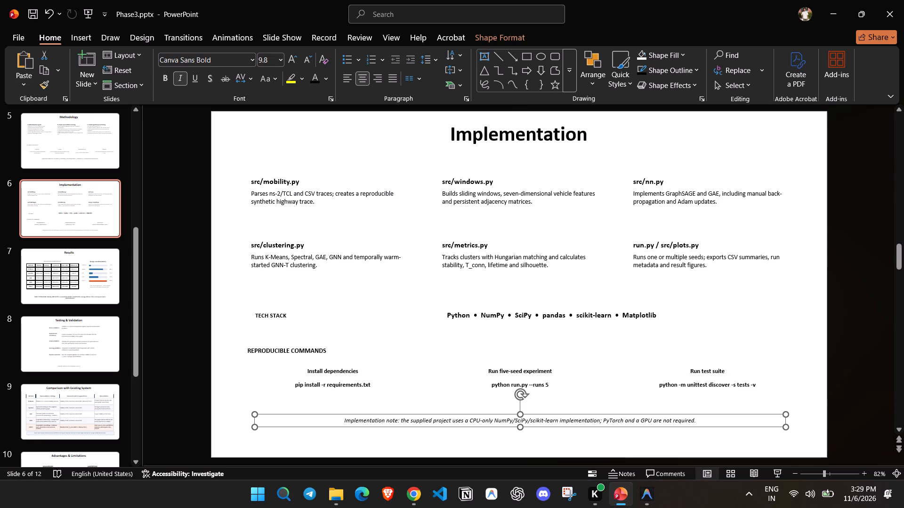
{"action": "key", "text": "Delete"}
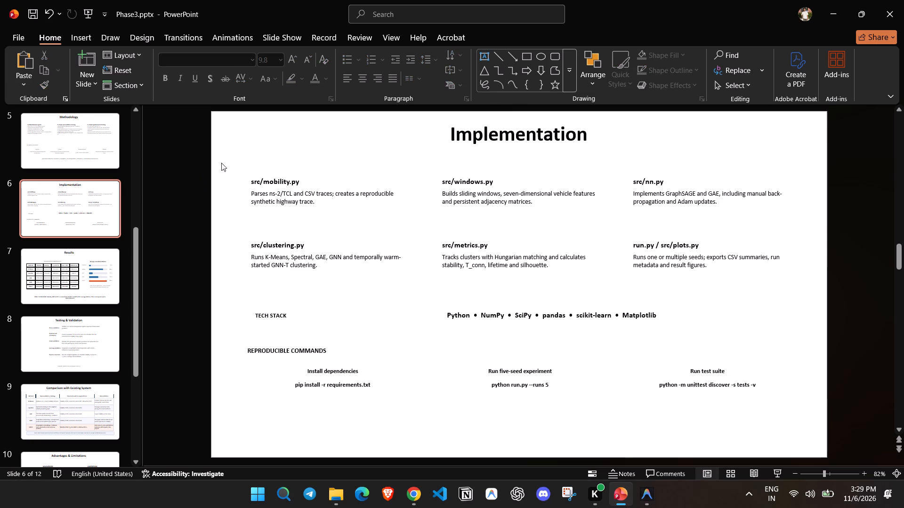
Set the six file-name headings and the three upper-row descriptions on slide 6 to font size 12.
{"action": "left_click_drag", "start_coordinate": [229, 169], "coordinate": [804, 283]}
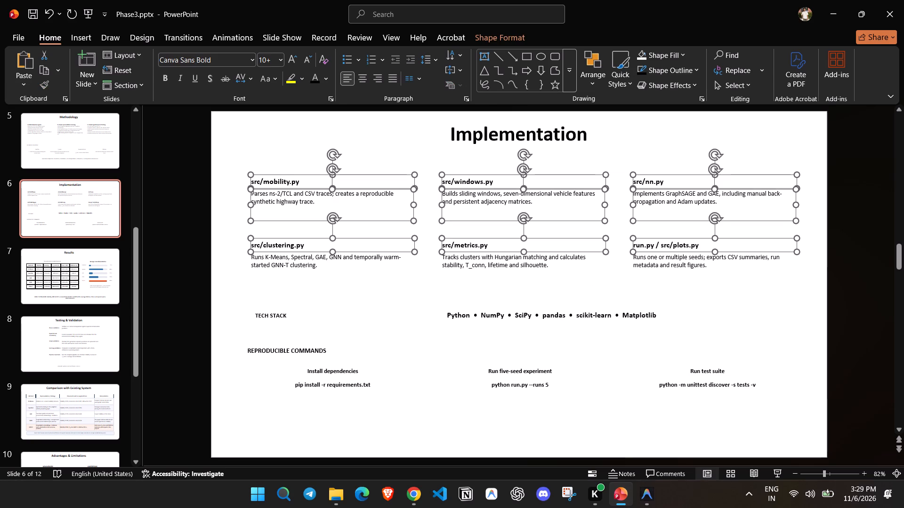
{"action": "left_click", "coordinate": [295, 59]}
{"action": "left_click", "coordinate": [296, 59]}
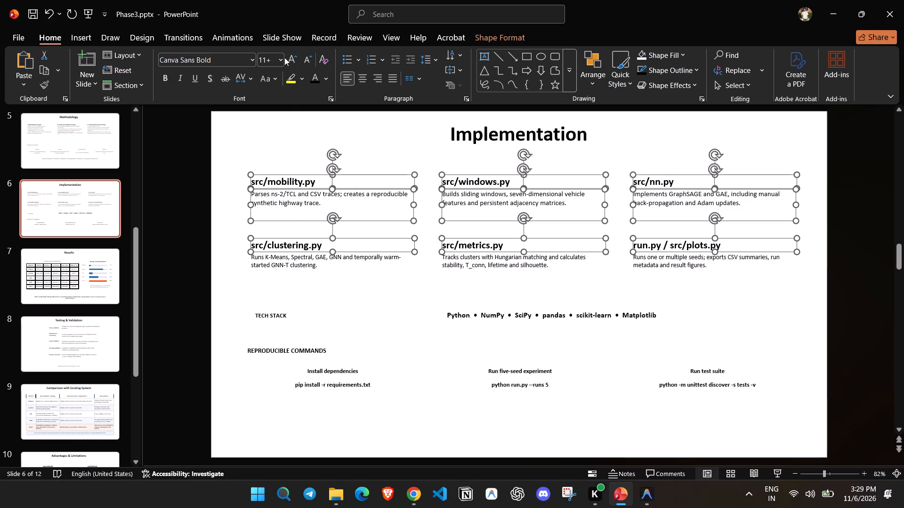
{"action": "left_click", "coordinate": [284, 56]}
{"action": "left_click", "coordinate": [280, 59]}
{"action": "left_click", "coordinate": [268, 140]}
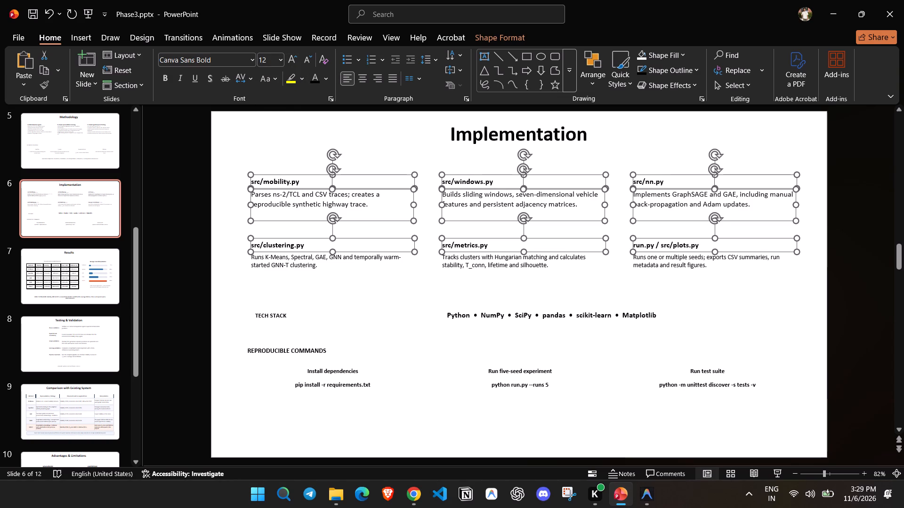
Enlarge the clustering.py, metrics.py and run.py / plots.py descriptions to match the text size of the upper row's descriptions.
{"action": "left_click", "coordinate": [295, 265]}
{"action": "left_click", "coordinate": [453, 269], "text": "ctrl"}
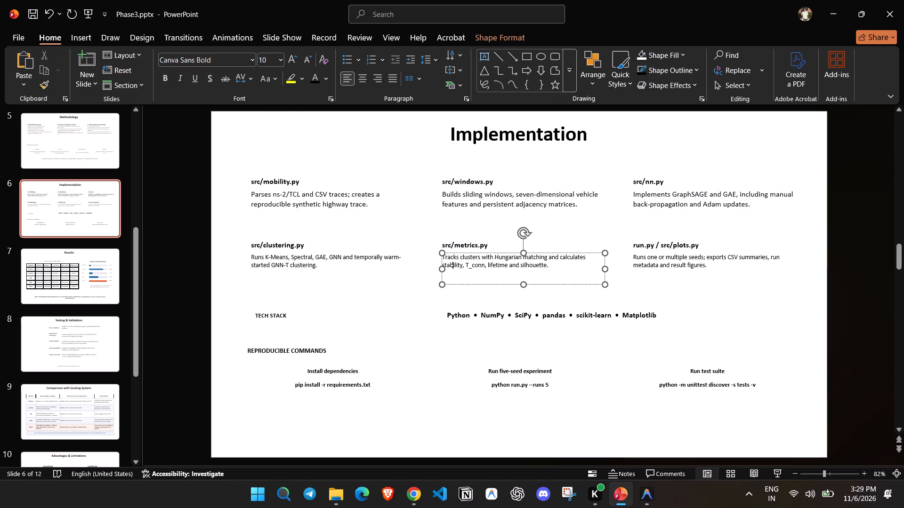
{"action": "left_click", "coordinate": [382, 267], "text": "ctrl"}
{"action": "left_click", "coordinate": [470, 255], "text": "ctrl"}
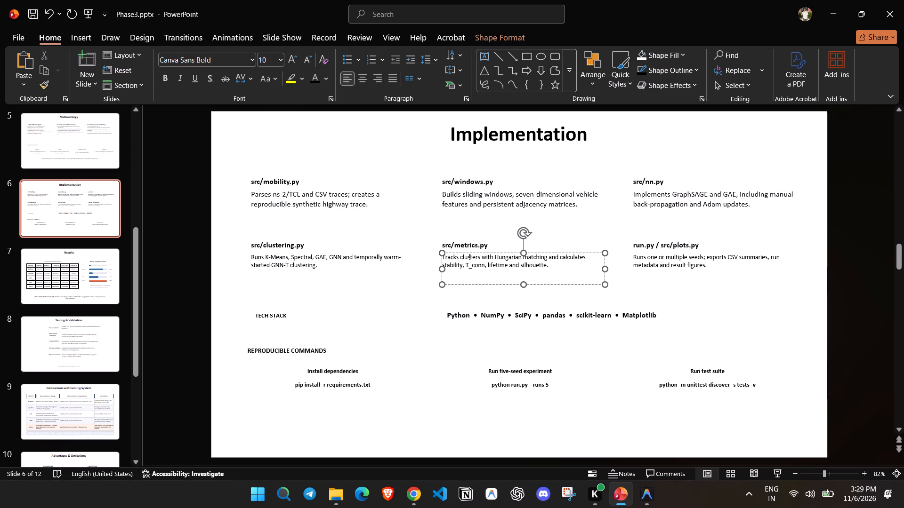
{"action": "left_click", "coordinate": [385, 256], "text": "ctrl"}
{"action": "left_click", "coordinate": [402, 254], "text": "ctrl"}
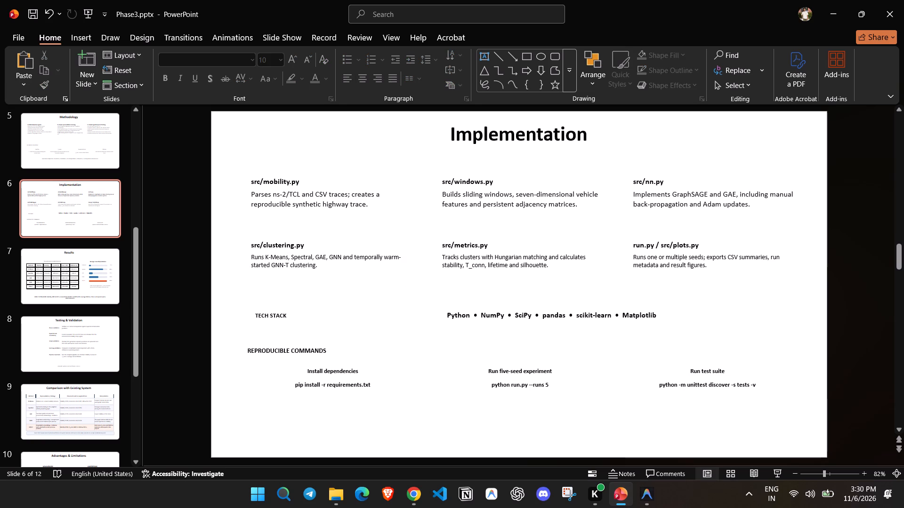
{"action": "left_click", "coordinate": [370, 259], "text": "ctrl"}
{"action": "left_click", "coordinate": [478, 259], "text": "ctrl"}
{"action": "left_click", "coordinate": [692, 264], "text": "ctrl"}
{"action": "double_click", "coordinate": [291, 58]}
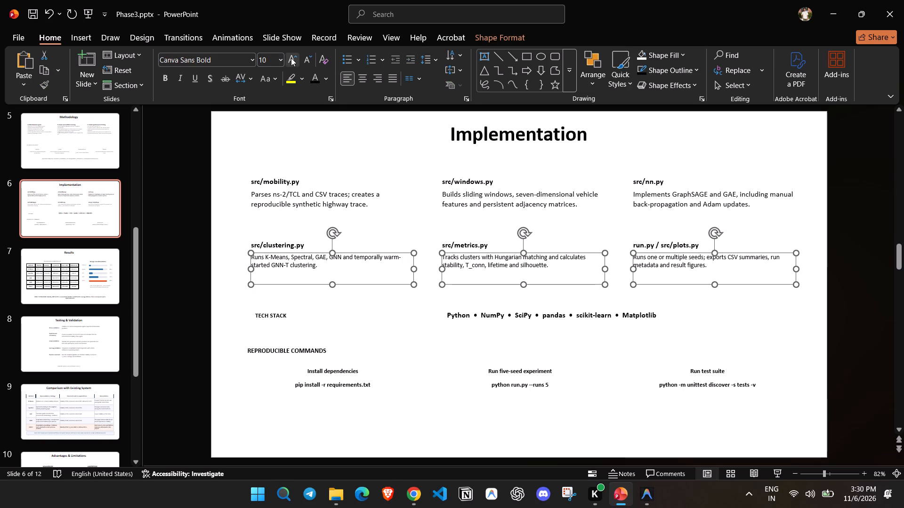
{"action": "left_click", "coordinate": [291, 58]}
Move the TECH STACK label slightly right, closer to its technology list.
{"action": "left_click", "coordinate": [344, 314]}
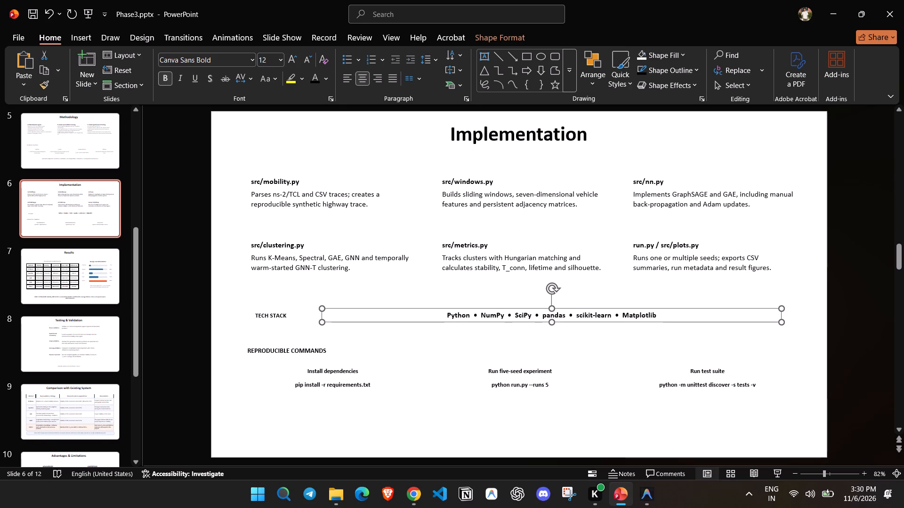
{"action": "left_click", "coordinate": [291, 316]}
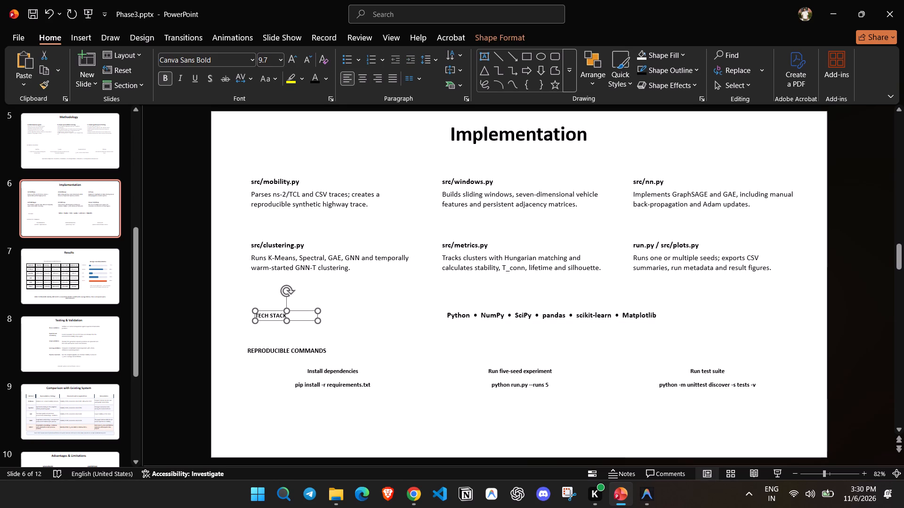
{"action": "left_click_drag", "start_coordinate": [294, 311], "coordinate": [315, 310]}
{"action": "left_click", "coordinate": [323, 335]}
Set the TECH STACK label and the Python–Matplotlib technology line to font size 14.
{"action": "left_click_drag", "start_coordinate": [257, 314], "coordinate": [336, 316]}
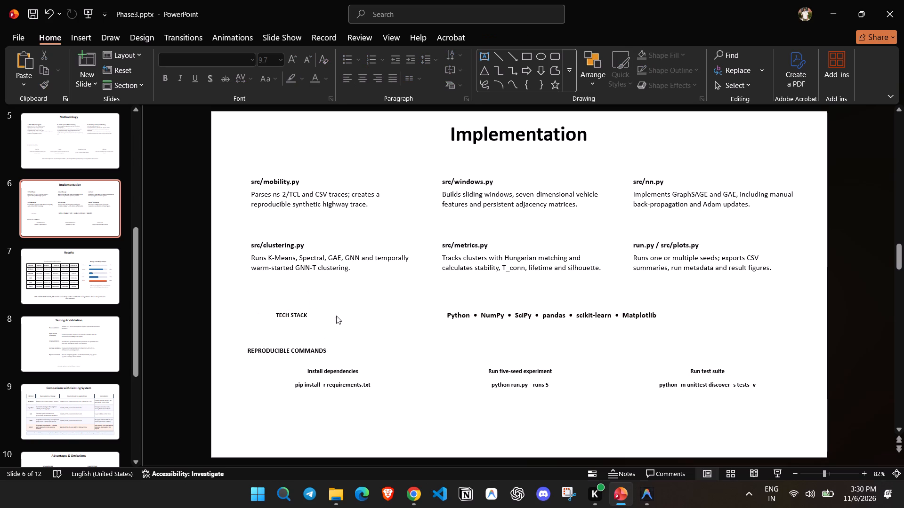
{"action": "left_click_drag", "start_coordinate": [336, 316], "coordinate": [564, 324]}
{"action": "left_click_drag", "start_coordinate": [261, 306], "coordinate": [614, 333]}
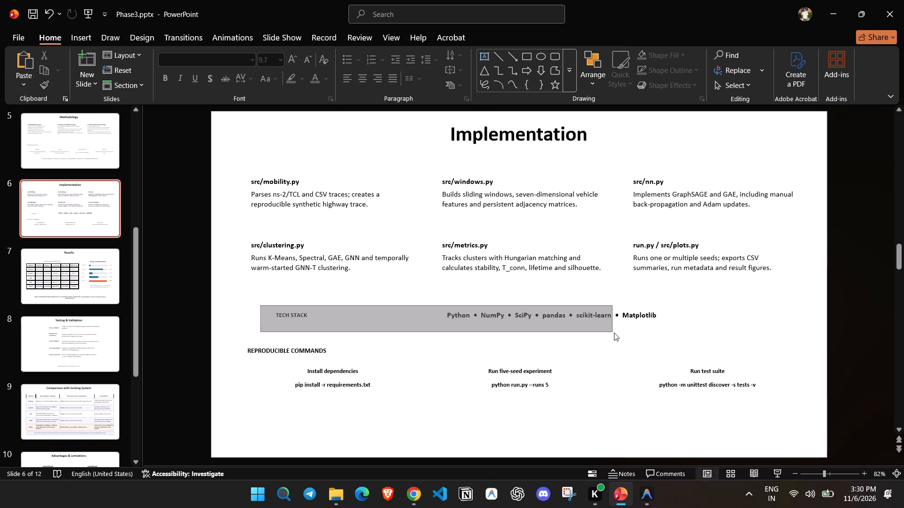
{"action": "left_click_drag", "start_coordinate": [614, 333], "coordinate": [621, 331]}
{"action": "left_click", "coordinate": [256, 299]}
{"action": "left_click_drag", "start_coordinate": [228, 302], "coordinate": [833, 334]}
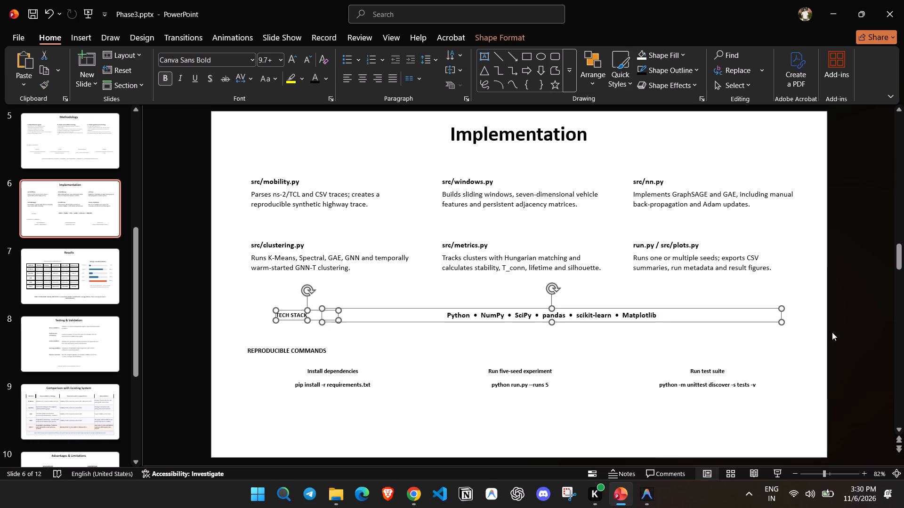
{"action": "left_click", "coordinate": [280, 59]}
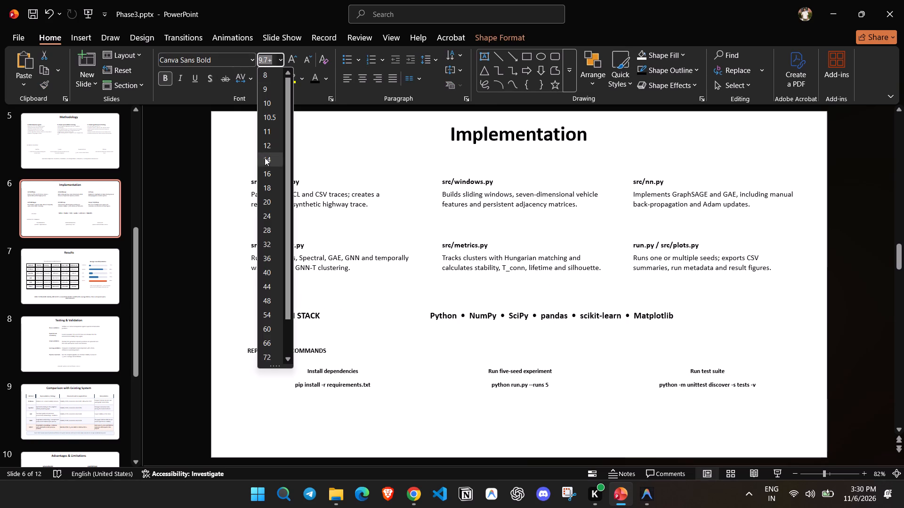
{"action": "left_click", "coordinate": [267, 149]}
{"action": "left_click", "coordinate": [291, 59]}
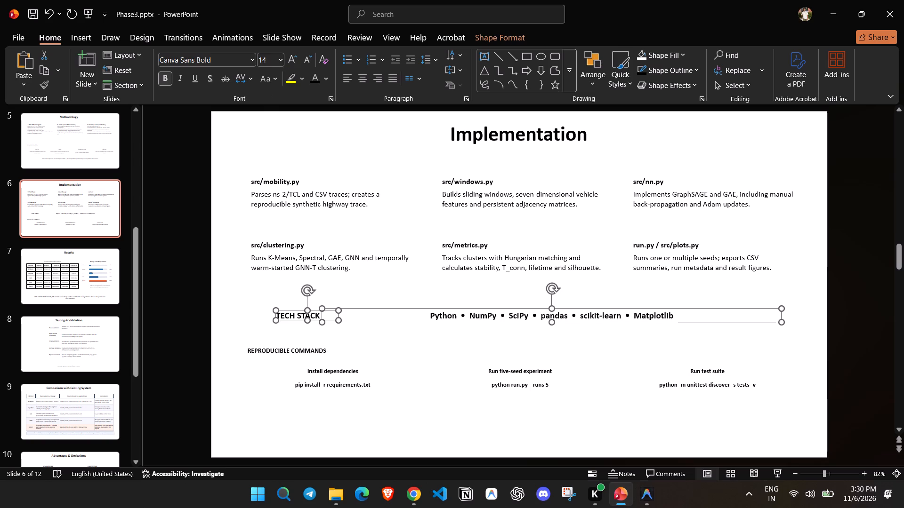
{"action": "left_click", "coordinate": [429, 353]}
Shift the REPRODUCIBLE COMMANDS heading a little right and replace its text with "COMMANDS TO EXECUTE".
{"action": "left_click", "coordinate": [277, 353]}
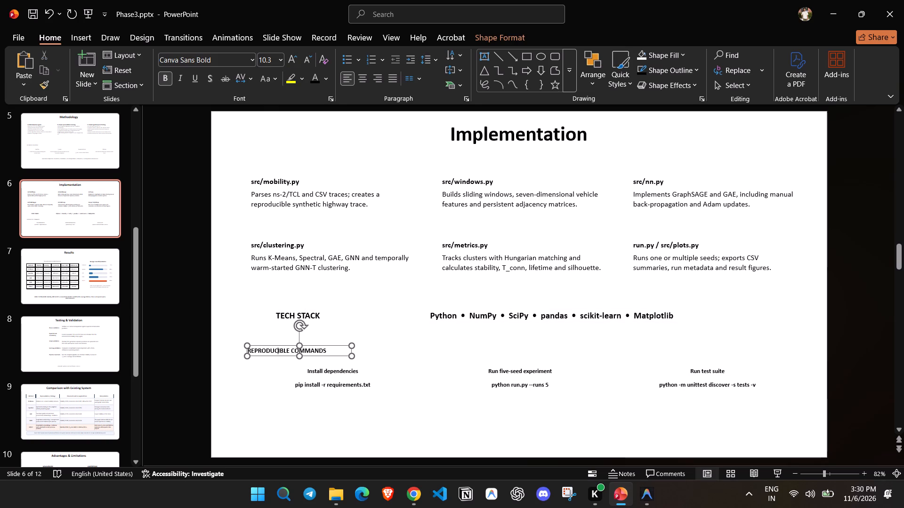
{"action": "left_click_drag", "start_coordinate": [306, 345], "coordinate": [340, 344]}
{"action": "left_click", "coordinate": [347, 349]}
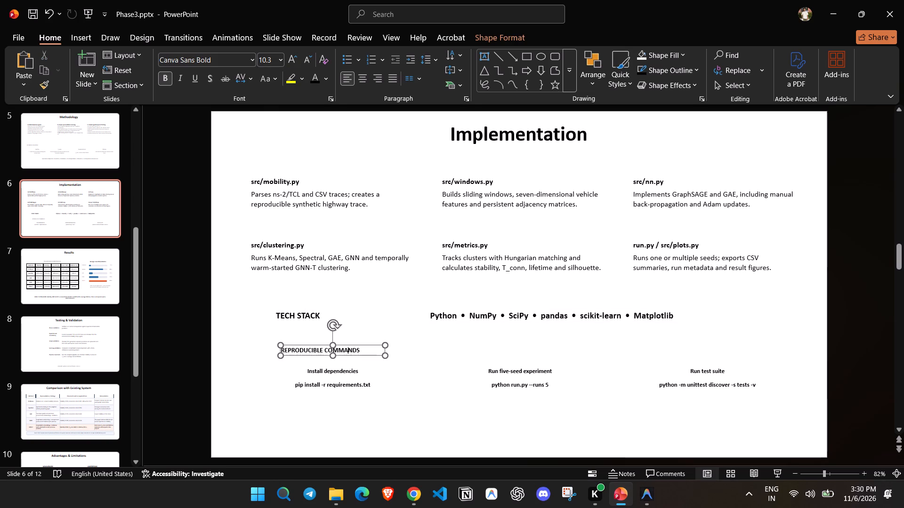
{"action": "key", "text": "ctrl+a"}
{"action": "type", "text": "XOMM"}
{"action": "key", "text": "BackSpace"}
{"action": "key", "text": "BackSpace"}
{"action": "key", "text": "BackSpace"}
{"action": "key", "text": "BackSpace"}
{"action": "type", "text": "COMMANDS TO EXECUTE"}
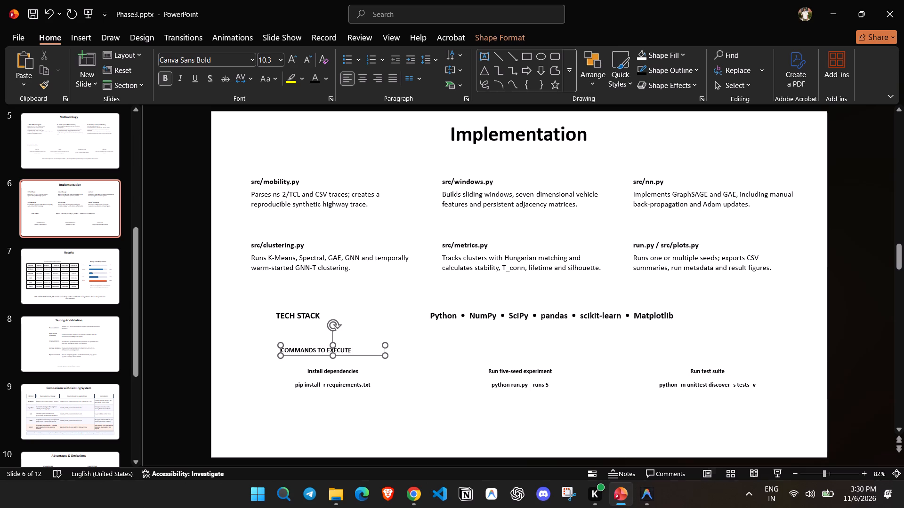
Set the COMMANDS TO EXECUTE heading to font size 14.
{"action": "key", "text": "ctrl+a"}
{"action": "left_click", "coordinate": [294, 52]}
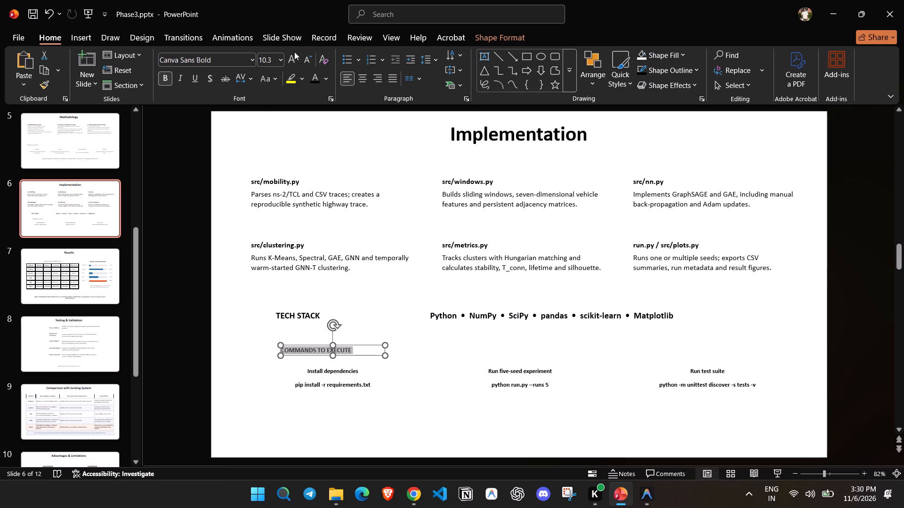
{"action": "triple_click", "coordinate": [291, 59]}
{"action": "left_click", "coordinate": [291, 60]}
{"action": "left_click", "coordinate": [291, 60]}
{"action": "left_click", "coordinate": [305, 58]}
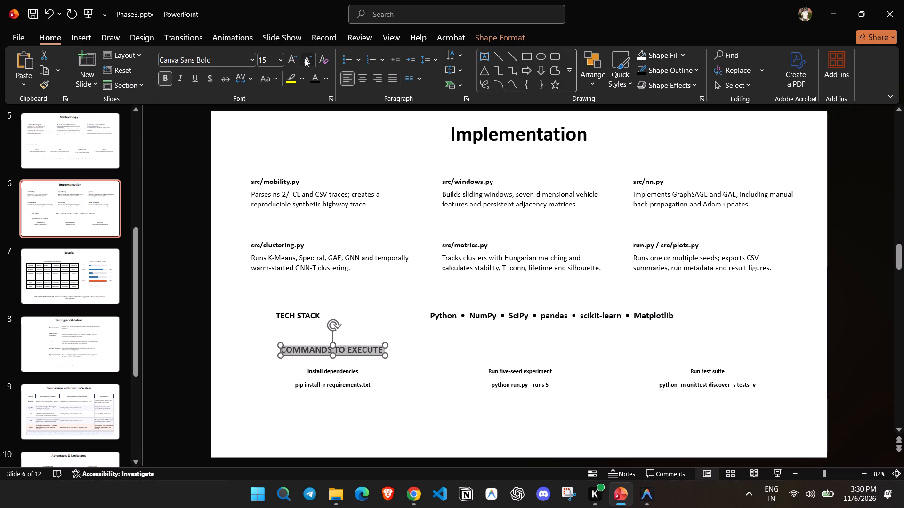
Move the COMMANDS TO EXECUTE heading to the horizontal centre of the slide, above "Run five-seed experiment".
{"action": "left_click_drag", "start_coordinate": [346, 343], "coordinate": [467, 353]}
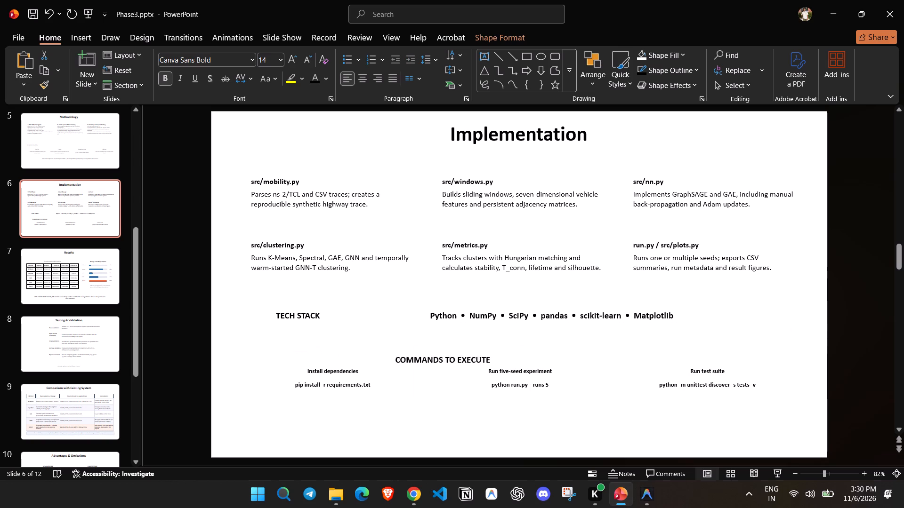
{"action": "left_click_drag", "start_coordinate": [467, 353], "coordinate": [532, 348]}
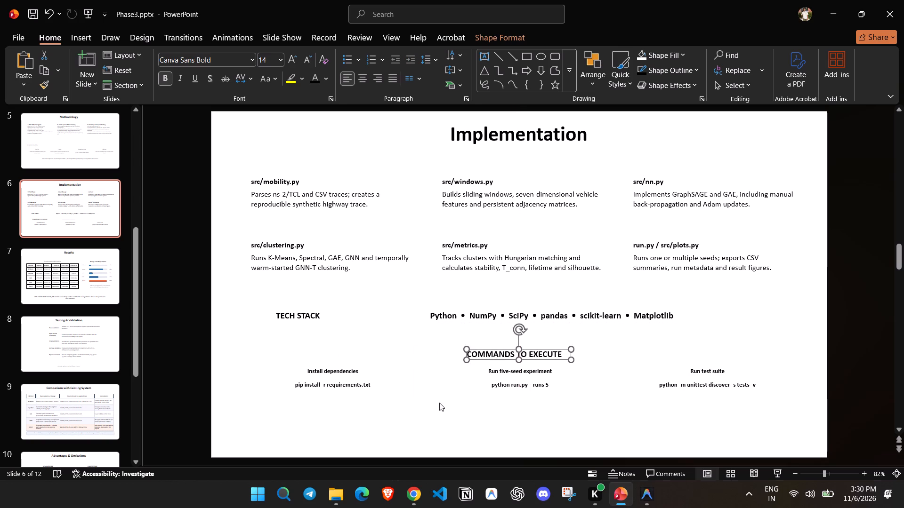
{"action": "left_click", "coordinate": [439, 403]}
Set the three command captions and the three command lines beneath them to font size 14.
{"action": "left_click_drag", "start_coordinate": [227, 368], "coordinate": [801, 425]}
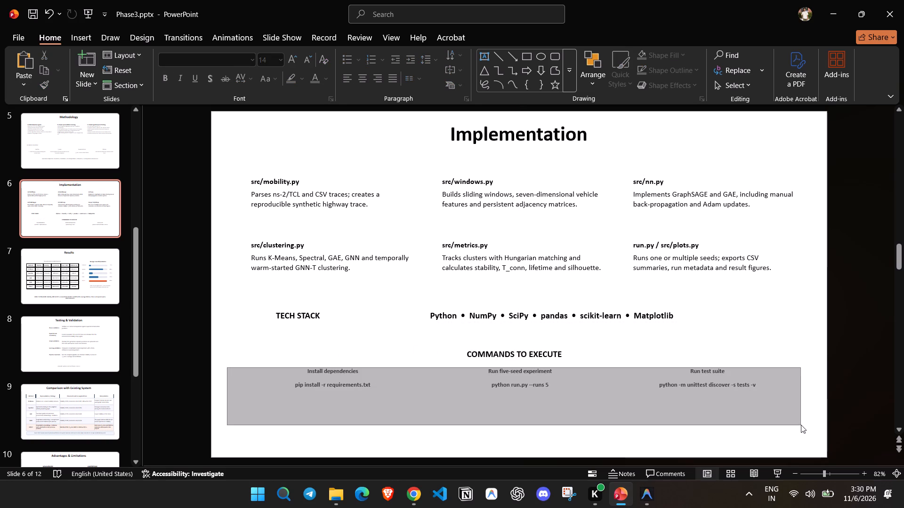
{"action": "left_click_drag", "start_coordinate": [799, 420], "coordinate": [278, 340]}
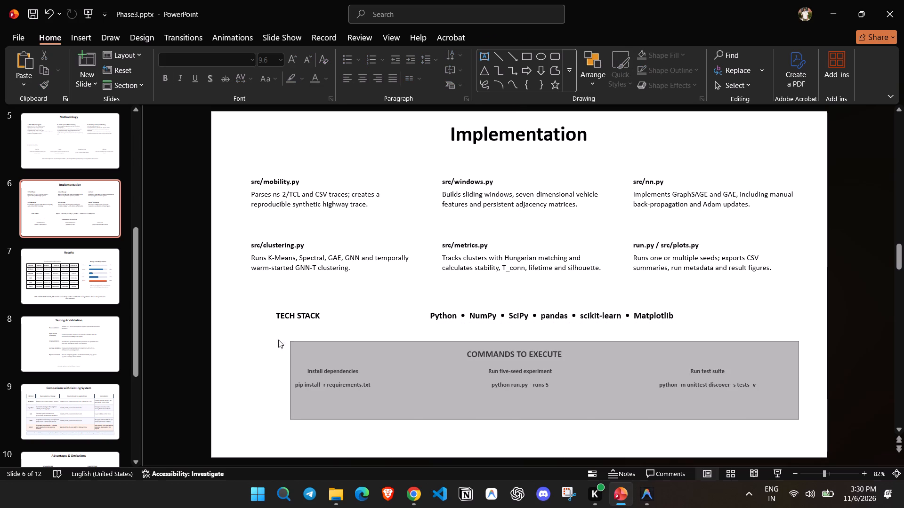
{"action": "left_click_drag", "start_coordinate": [278, 340], "coordinate": [255, 355]}
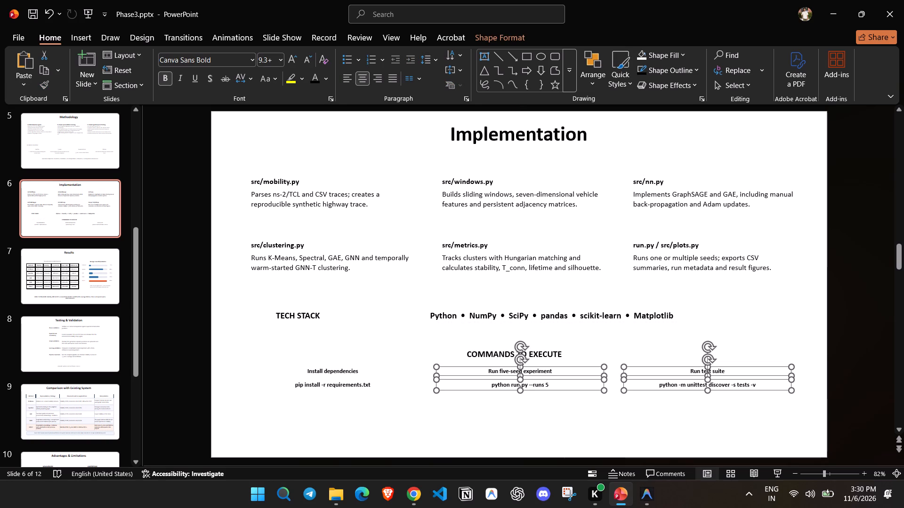
{"action": "left_click", "coordinate": [297, 369], "text": "ctrl"}
{"action": "left_click", "coordinate": [299, 387], "text": "ctrl"}
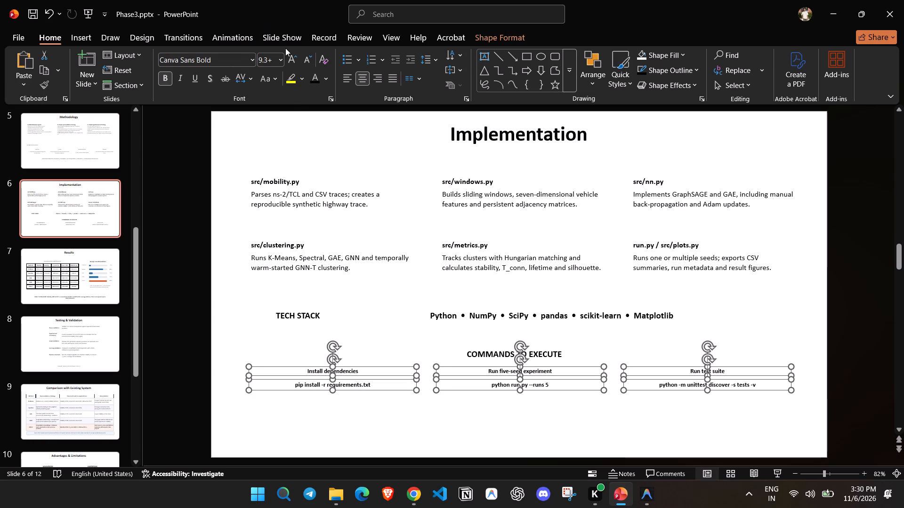
{"action": "left_click", "coordinate": [282, 61]}
{"action": "left_click", "coordinate": [267, 162]}
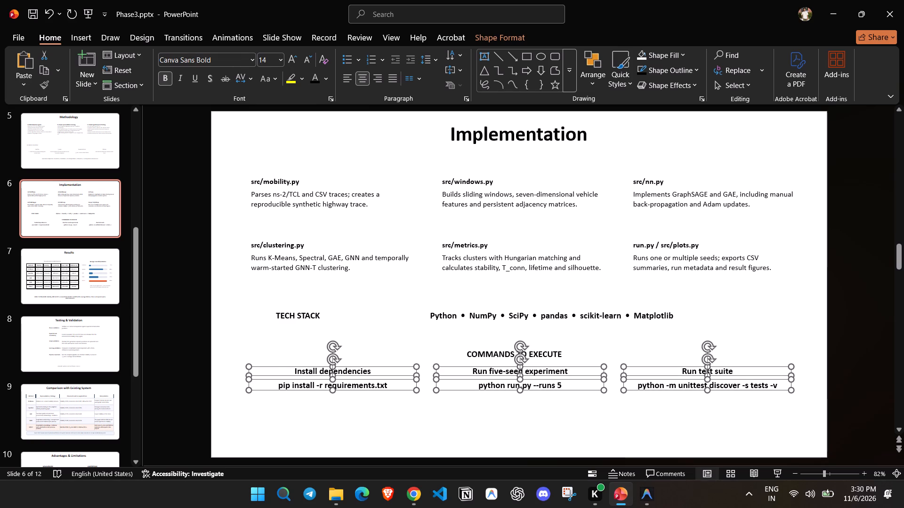
{"action": "right_click", "coordinate": [537, 370]}
{"action": "left_click", "coordinate": [396, 421]}
Move the COMMANDS TO EXECUTE heading with all its captions and commands down together, widening the gap below the tech stack line.
{"action": "left_click_drag", "start_coordinate": [287, 409], "coordinate": [746, 366]}
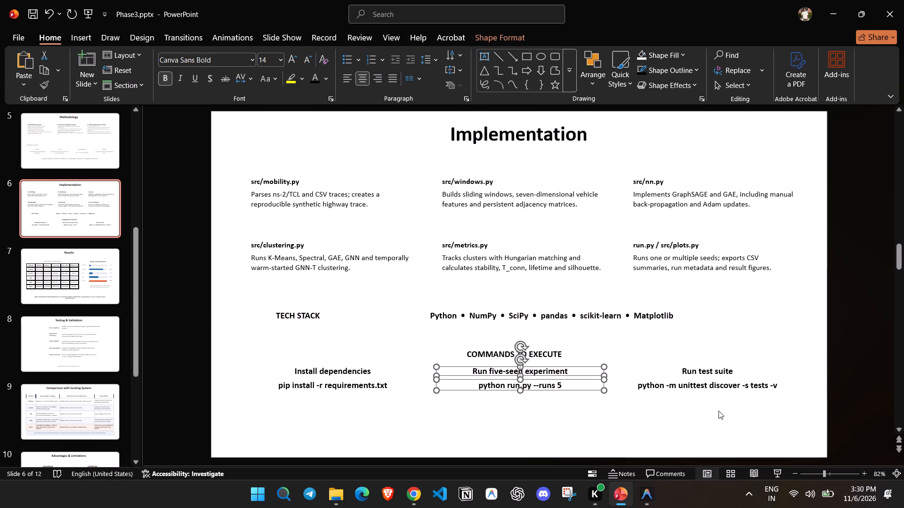
{"action": "left_click_drag", "start_coordinate": [731, 404], "coordinate": [223, 336]}
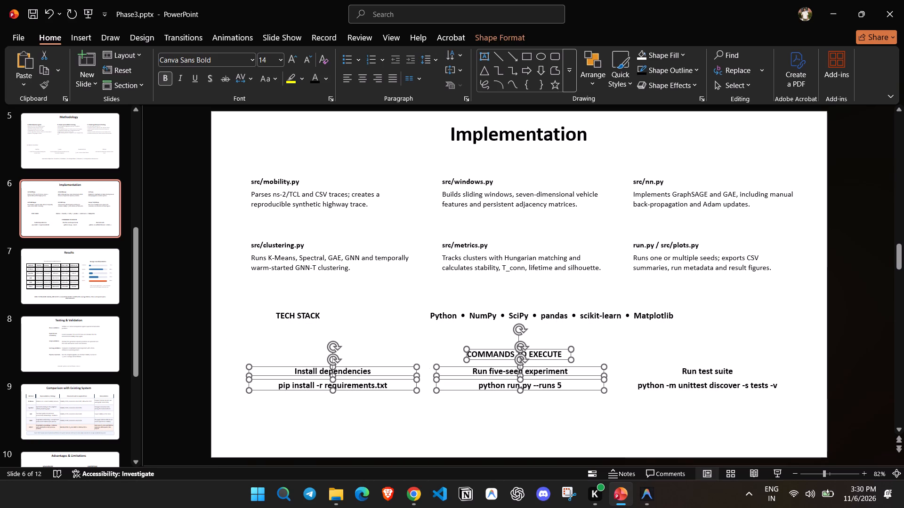
{"action": "left_click", "coordinate": [707, 384], "text": "ctrl"}
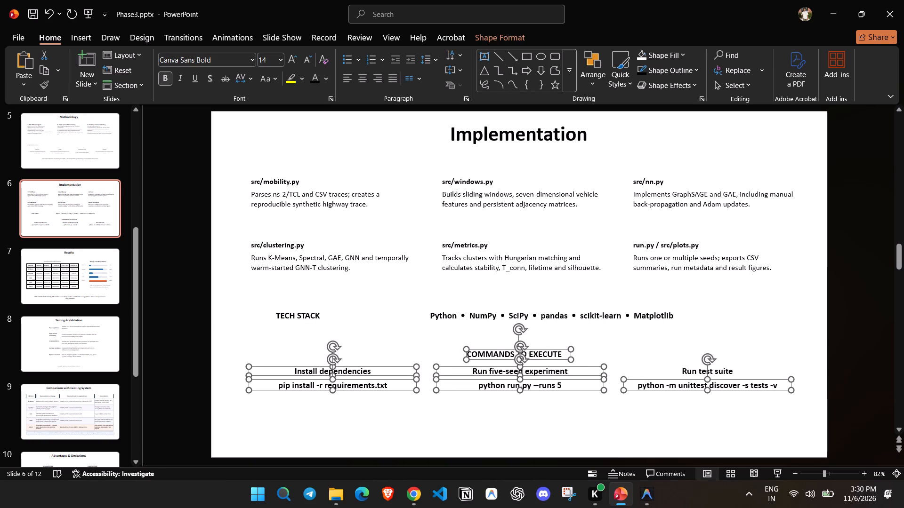
{"action": "left_click", "coordinate": [683, 374], "text": "ctrl"}
{"action": "right_click_drag", "start_coordinate": [586, 368], "coordinate": [587, 395]}
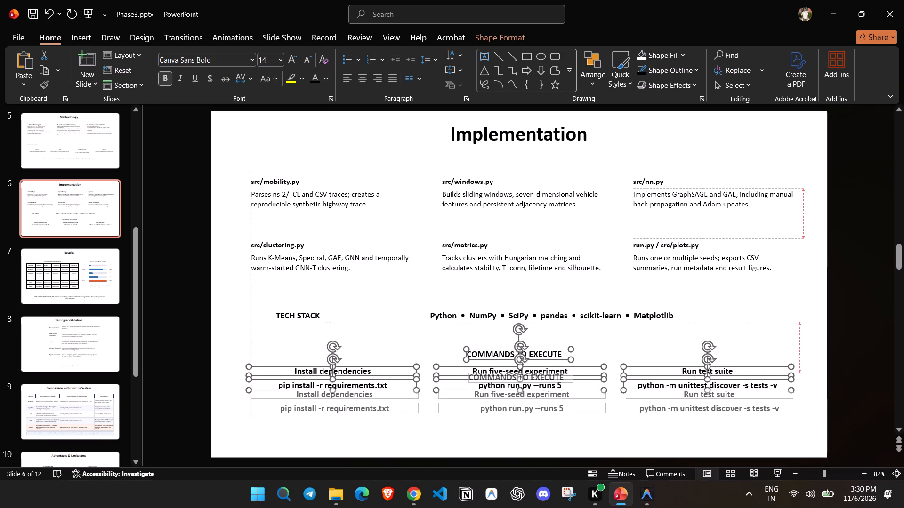
{"action": "right_click_drag", "start_coordinate": [587, 395], "coordinate": [584, 394]}
{"action": "left_click", "coordinate": [599, 405]}
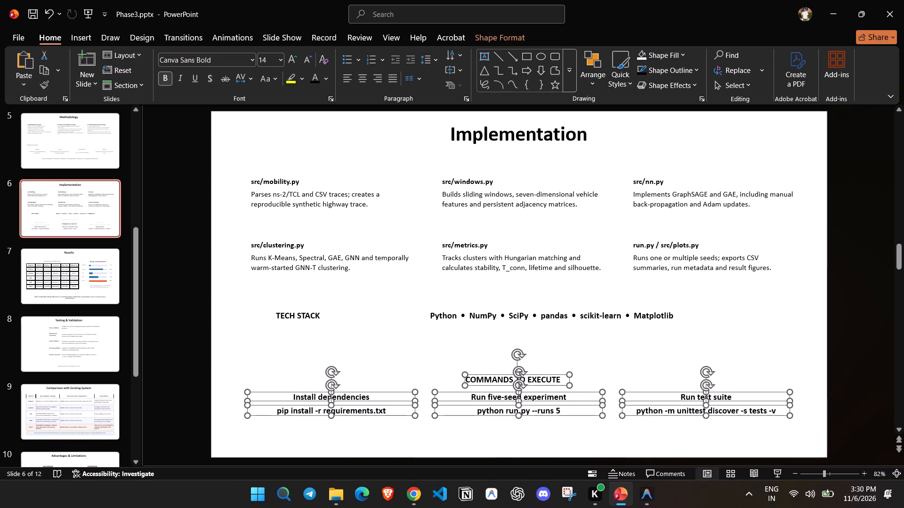
{"action": "left_click", "coordinate": [591, 349]}
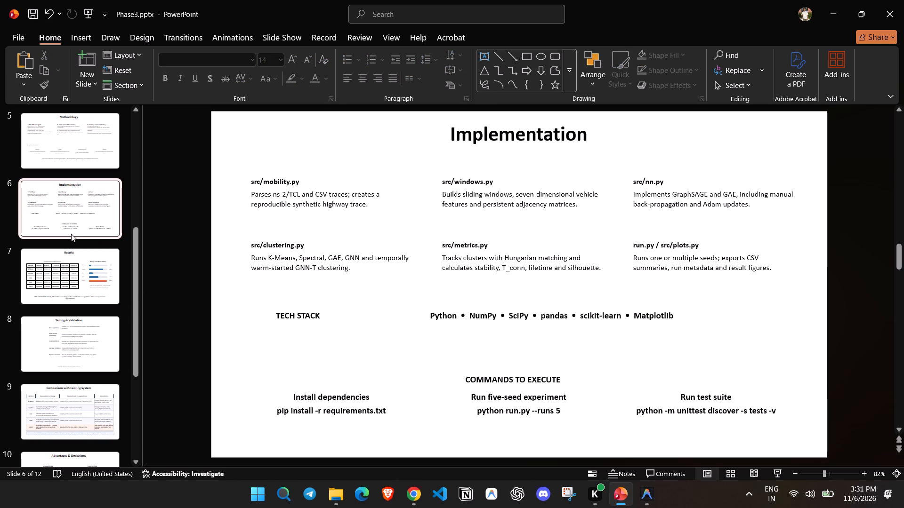
Save the presentation and go to slide 5, Methodology.
{"action": "key", "text": "ctrl+s"}
{"action": "scroll", "coordinate": [33, 248], "scroll_direction": "up", "scroll_amount": 2}
{"action": "scroll", "coordinate": [77, 231], "scroll_direction": "up", "scroll_amount": 1}
{"action": "left_click", "coordinate": [77, 251]}
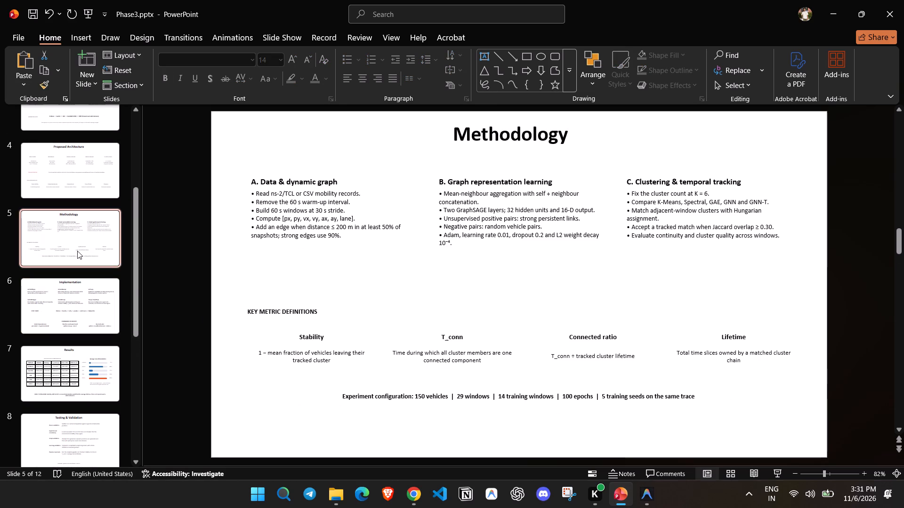
Enlarge the text of the Experiment configuration line by a few font size increments, keeping the line in its original position.
{"action": "left_click", "coordinate": [276, 312]}
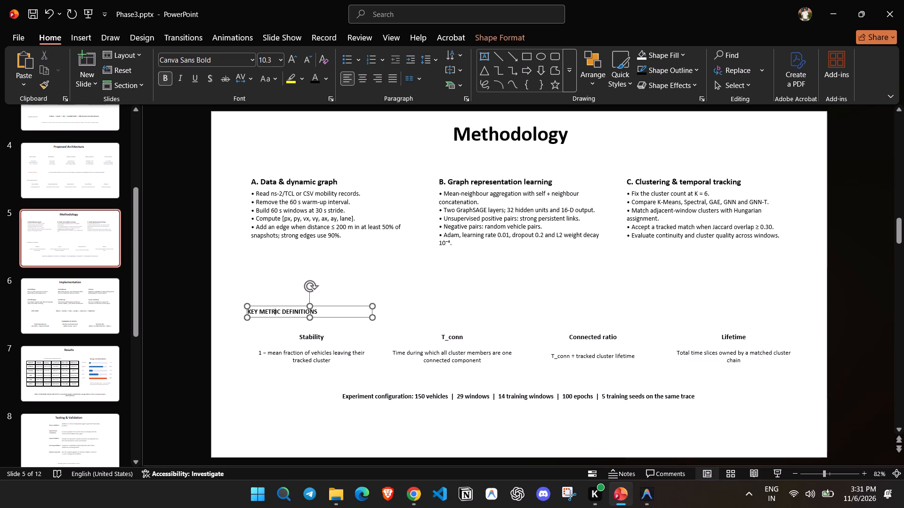
{"action": "left_click", "coordinate": [450, 397]}
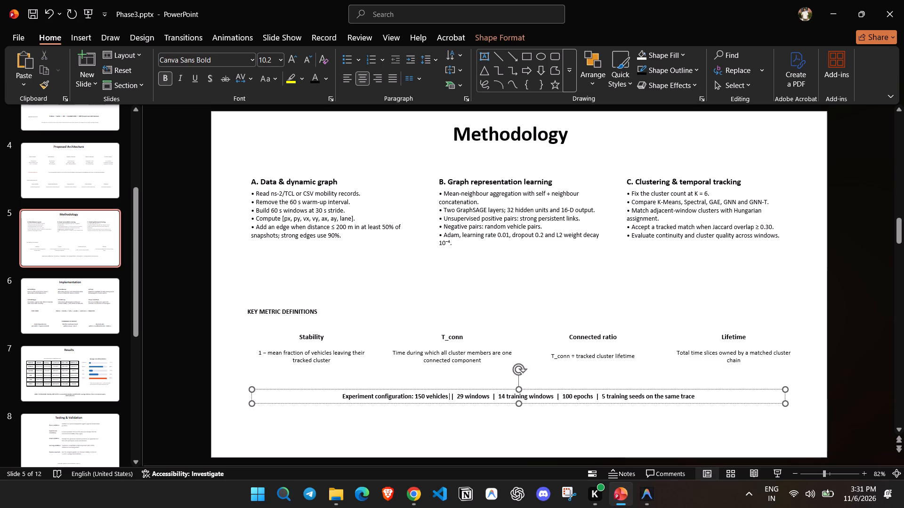
{"action": "left_click", "coordinate": [593, 433]}
{"action": "left_click", "coordinate": [544, 417]}
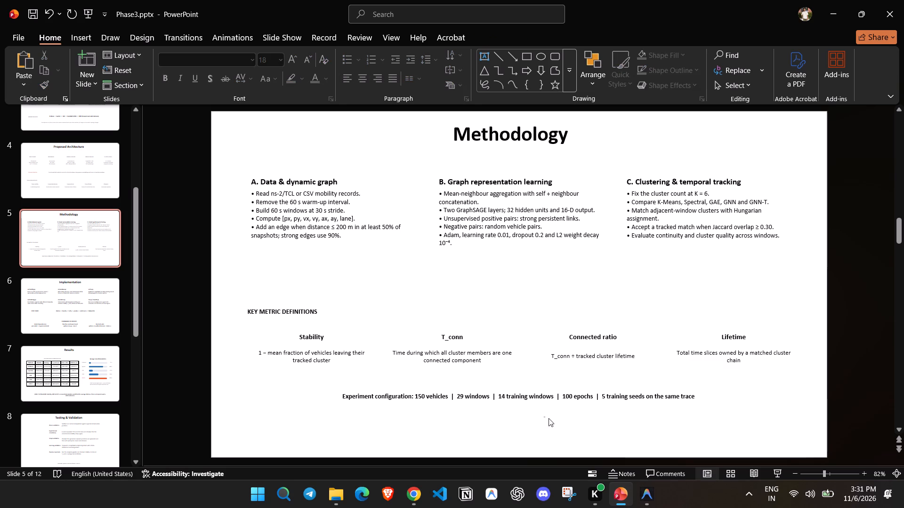
{"action": "left_click_drag", "start_coordinate": [722, 401], "coordinate": [613, 404]}
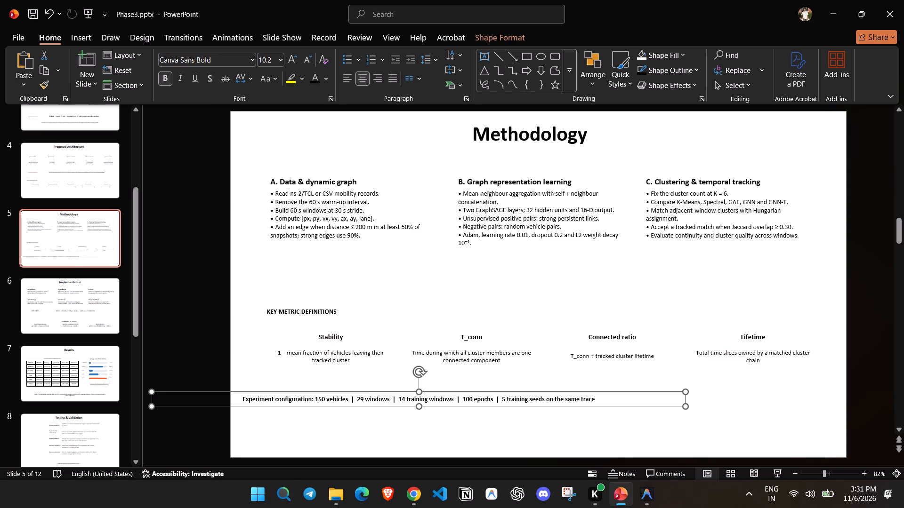
{"action": "key", "text": "ctrl+z"}
{"action": "double_click", "coordinate": [295, 59]}
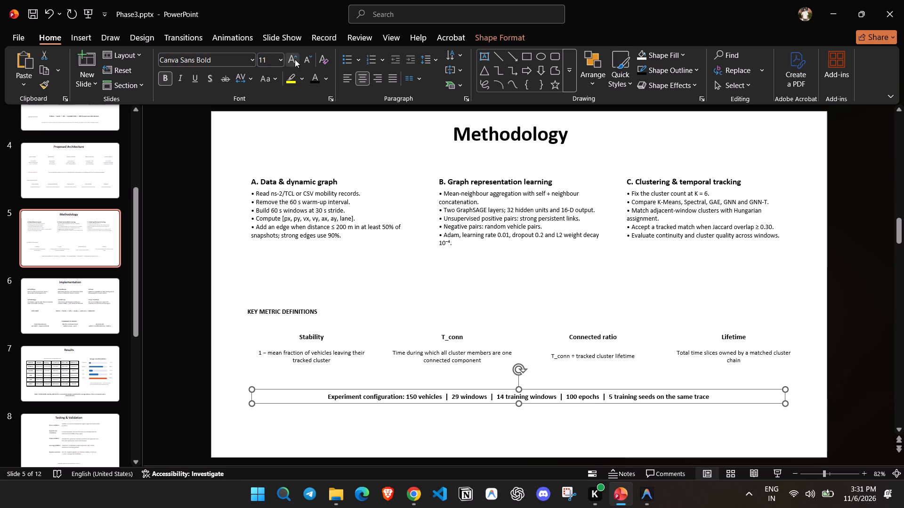
{"action": "left_click", "coordinate": [295, 59]}
Move the KEY METRIC DEFINITIONS heading across to the middle of the slide, above the row of metric captions.
{"action": "left_click", "coordinate": [456, 352]}
{"action": "left_click", "coordinate": [371, 302]}
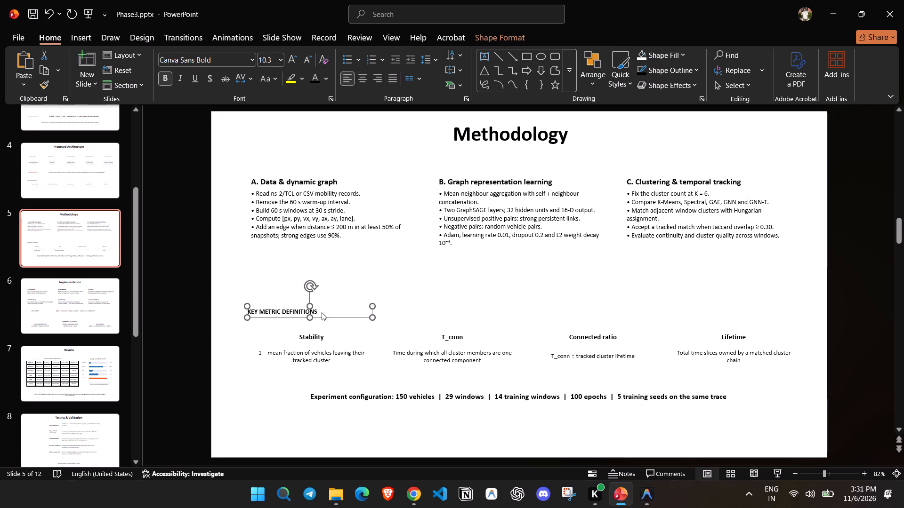
{"action": "left_click_drag", "start_coordinate": [323, 305], "coordinate": [565, 309]}
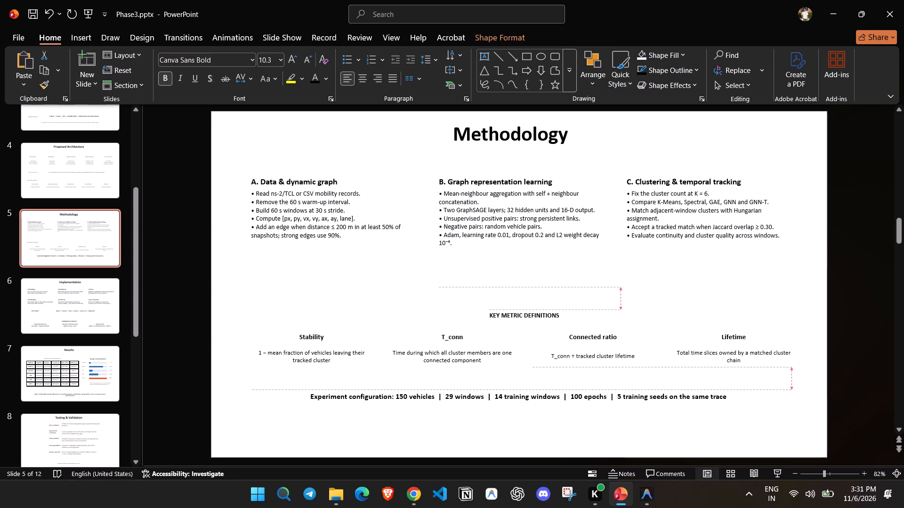
{"action": "left_click_drag", "start_coordinate": [565, 309], "coordinate": [556, 308]}
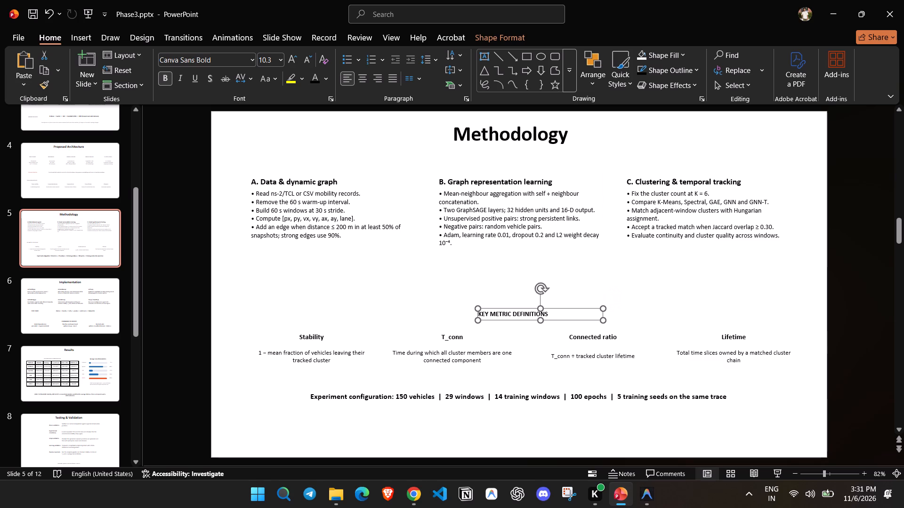
Shorten the KEY METRIC DEFINITIONS heading to KEY METRICS.
{"action": "left_click", "coordinate": [550, 318]}
{"action": "left_click", "coordinate": [549, 315]}
{"action": "left_click", "coordinate": [546, 312]}
{"action": "key", "text": "Right"}
{"action": "key", "text": "BackSpace"}
{"action": "key", "text": "BackSpace"}
{"action": "key", "text": "BackSpace"}
{"action": "key", "text": "BackSpace"}
{"action": "key", "text": "BackSpace"}
{"action": "key", "text": "BackSpace"}
{"action": "key", "text": "BackSpace"}
{"action": "key", "text": "BackSpace"}
{"action": "key", "text": "BackSpace"}
{"action": "key", "text": "BackSpace"}
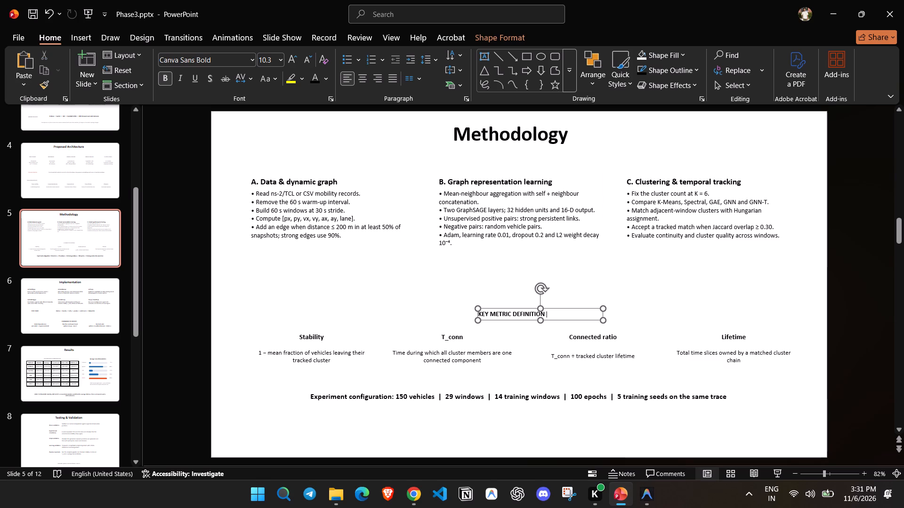
{"action": "key", "text": "BackSpace"}
{"action": "key", "text": "BackSpace"}
{"action": "key", "text": "shift+s"}
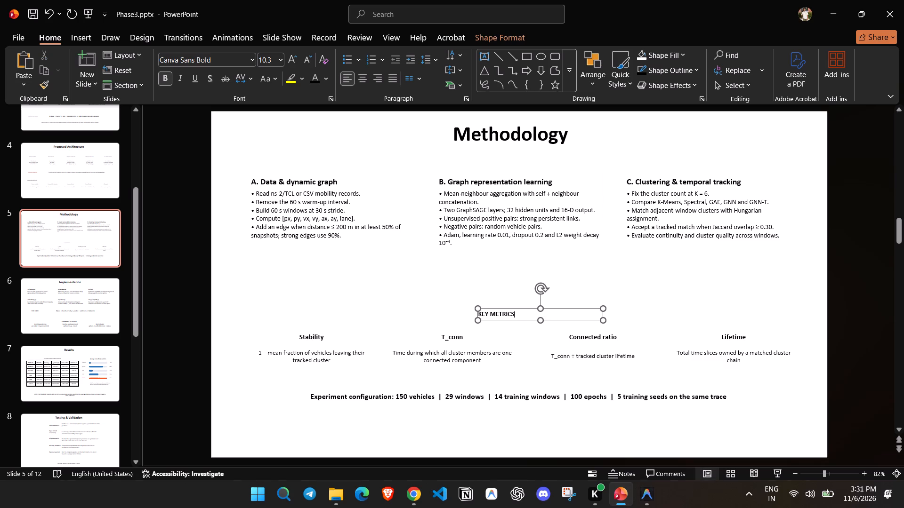
Set the KEY METRICS heading to font size 14, centre-align its text and position it at the slide's horizontal centre.
{"action": "key", "text": "ctrl+a"}
{"action": "triple_click", "coordinate": [290, 64]}
{"action": "left_click", "coordinate": [290, 64]}
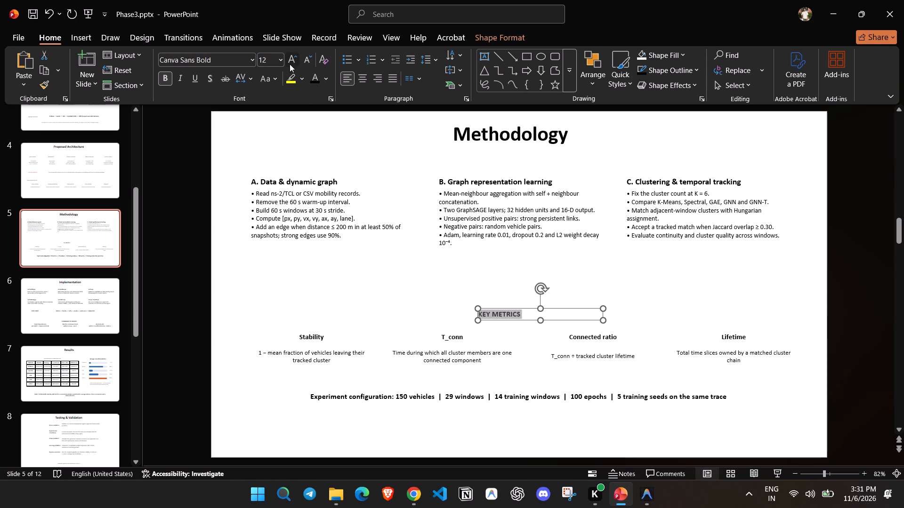
{"action": "left_click", "coordinate": [362, 79]}
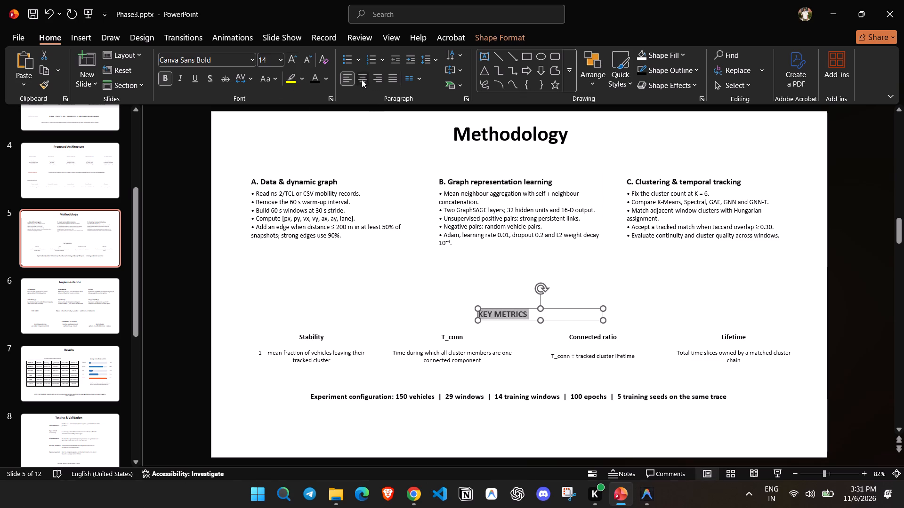
{"action": "left_click_drag", "start_coordinate": [556, 305], "coordinate": [536, 308]}
Set the Stability, T_conn, Connected ratio and Lifetime captions and their four definitions to font size 14.
{"action": "left_click", "coordinate": [258, 322]}
{"action": "left_click_drag", "start_coordinate": [219, 336], "coordinate": [802, 365]}
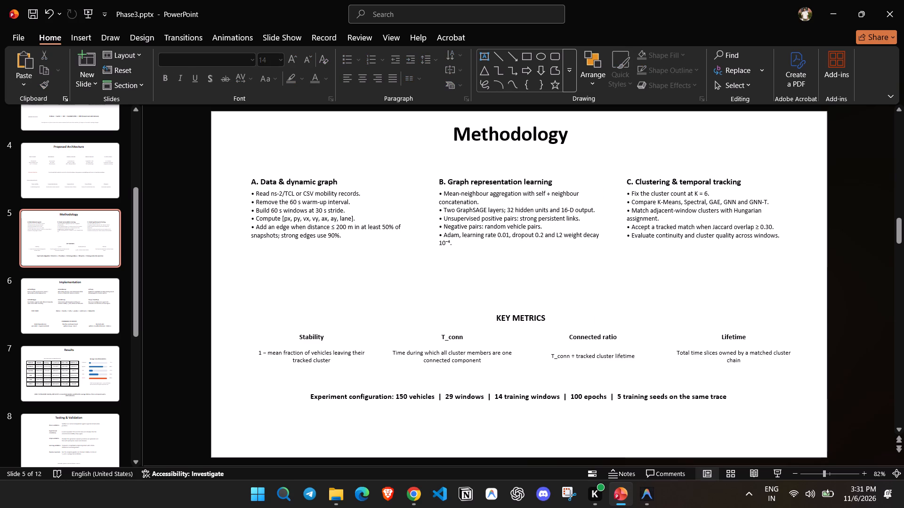
{"action": "left_click", "coordinate": [323, 331], "text": "ctrl"}
{"action": "left_click", "coordinate": [322, 359], "text": "ctrl"}
{"action": "left_click", "coordinate": [442, 340], "text": "ctrl"}
{"action": "left_click", "coordinate": [445, 353], "text": "ctrl"}
{"action": "left_click", "coordinate": [588, 334], "text": "ctrl"}
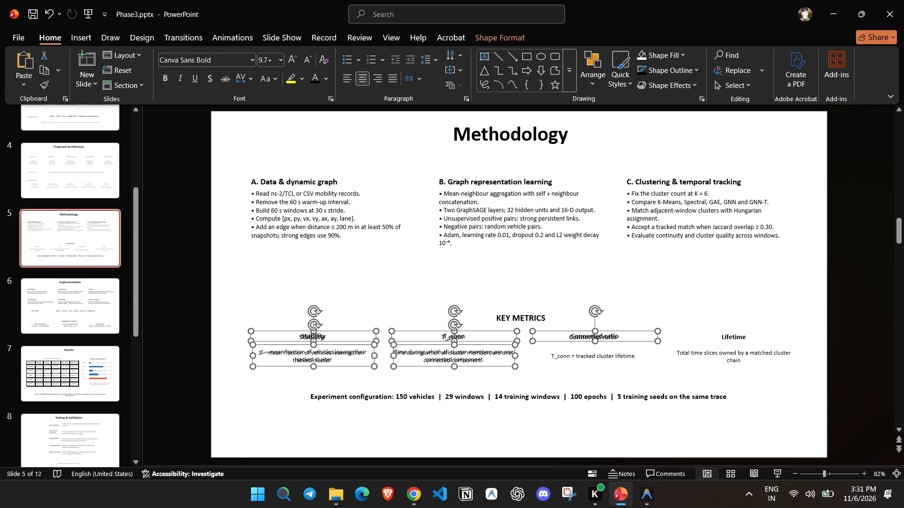
{"action": "left_click", "coordinate": [592, 354], "text": "ctrl"}
{"action": "key", "text": "ctrl+z"}
{"action": "left_click", "coordinate": [598, 360], "text": "ctrl"}
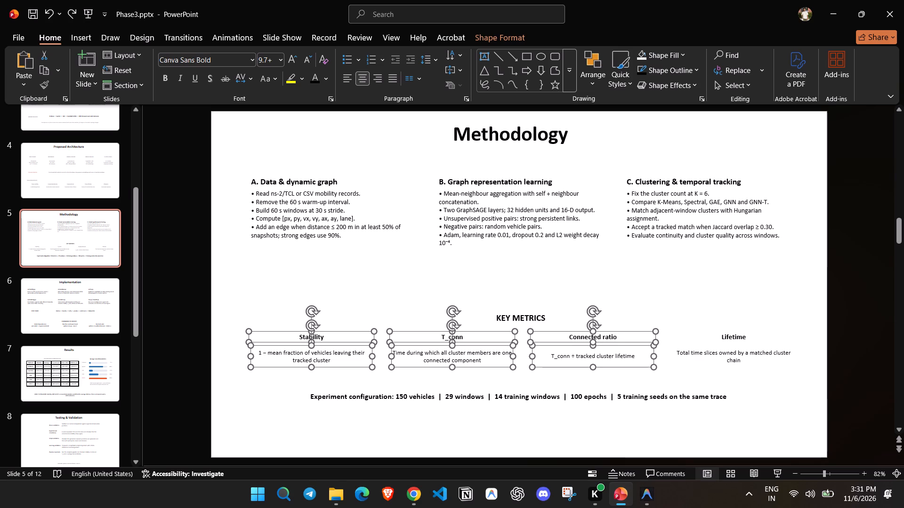
{"action": "left_click", "coordinate": [708, 360], "text": "ctrl"}
{"action": "left_click", "coordinate": [710, 337], "text": "ctrl"}
{"action": "triple_click", "coordinate": [287, 59]}
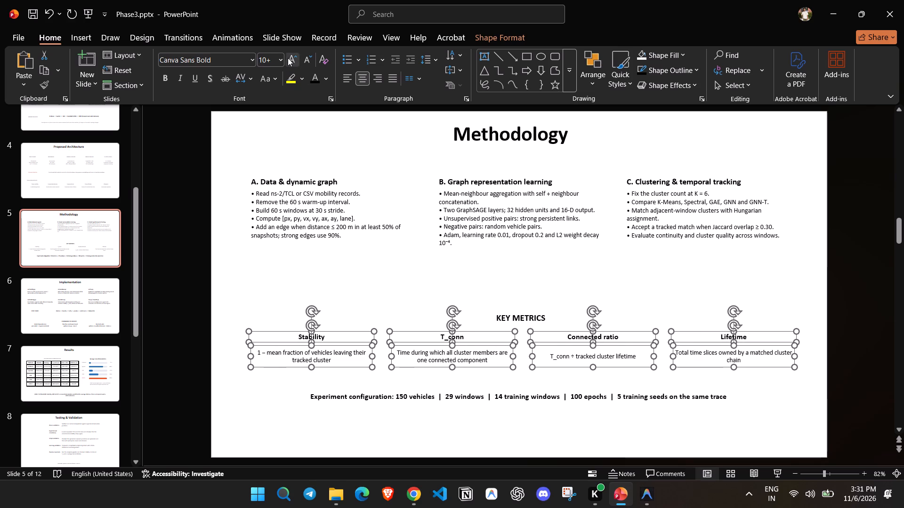
{"action": "left_click", "coordinate": [281, 58]}
{"action": "left_click", "coordinate": [271, 145]}
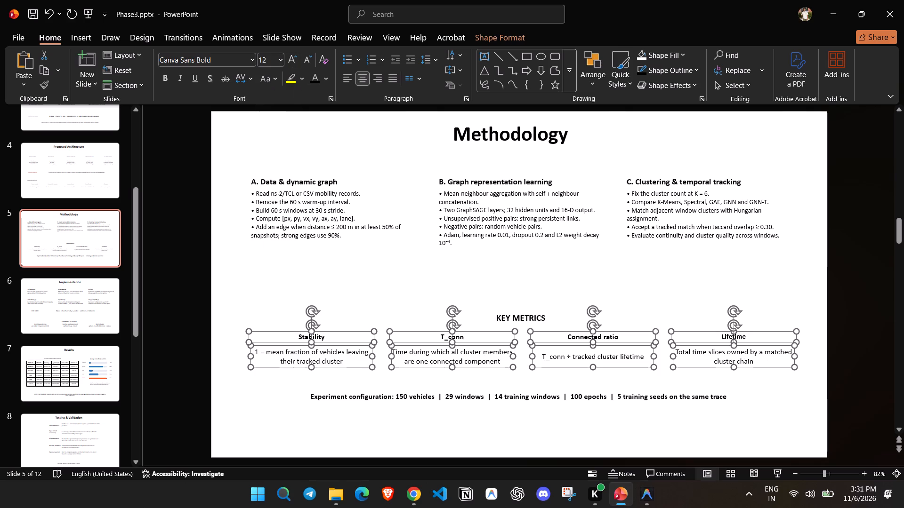
{"action": "left_click", "coordinate": [291, 56]}
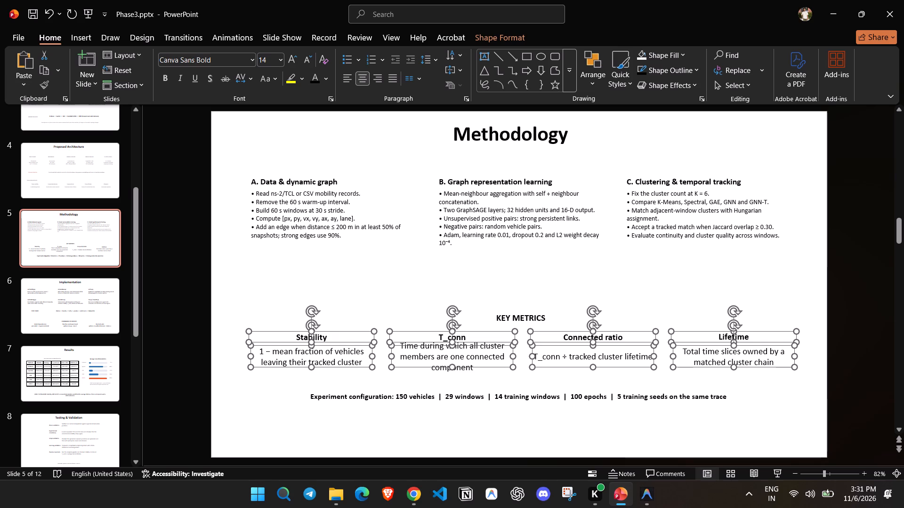
Move the four metric captions and their definitions down together, widening the gap below the KEY METRICS heading.
{"action": "right_click_drag", "start_coordinate": [549, 330], "coordinate": [548, 339]}
{"action": "left_click", "coordinate": [558, 343]}
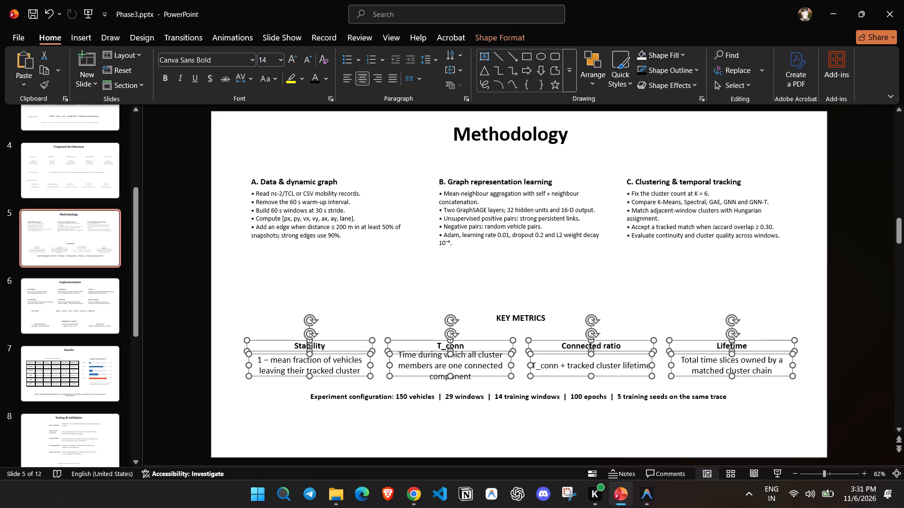
{"action": "left_click", "coordinate": [521, 420]}
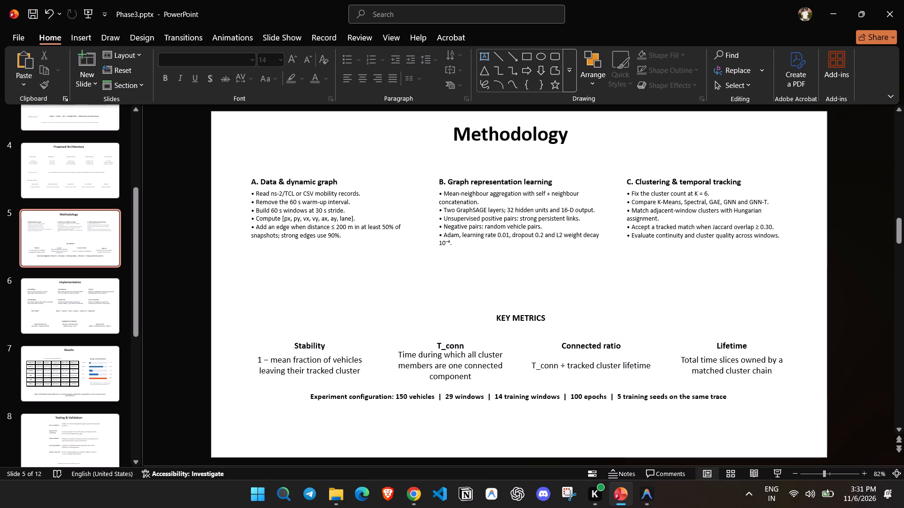
Move the T_conn definition down slightly so its three lines clear the T_conn caption.
{"action": "left_click", "coordinate": [445, 358]}
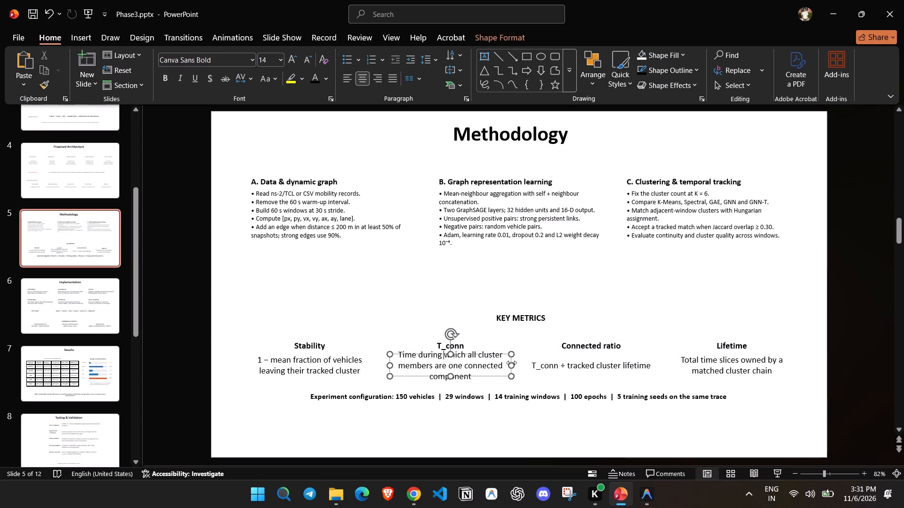
{"action": "left_click_drag", "start_coordinate": [460, 355], "coordinate": [460, 357]}
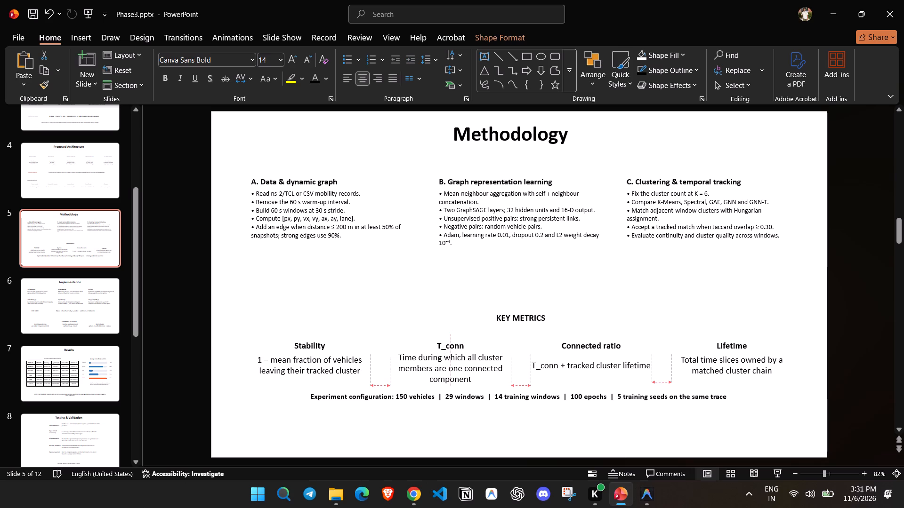
{"action": "left_click_drag", "start_coordinate": [460, 357], "coordinate": [459, 359]}
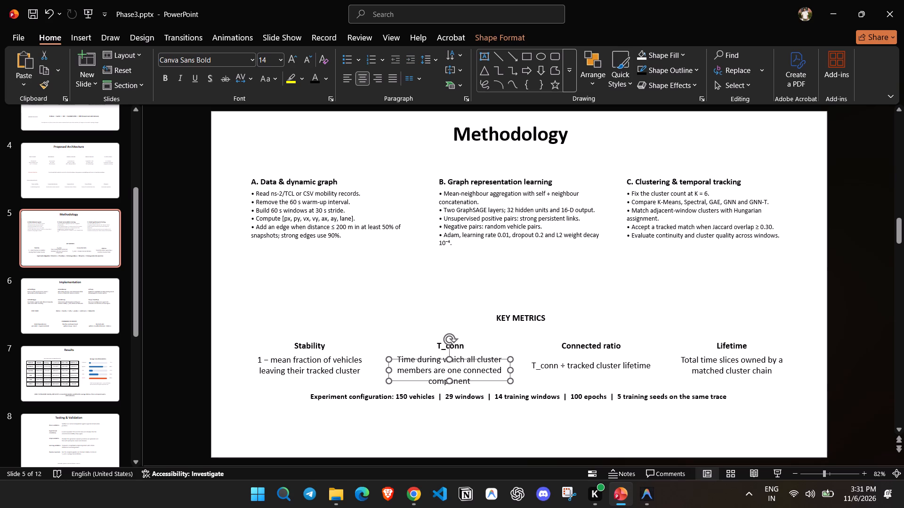
Move the Experiment configuration line down, widening the gap below the metric definitions.
{"action": "left_click", "coordinate": [596, 377]}
{"action": "left_click", "coordinate": [710, 367]}
{"action": "left_click", "coordinate": [540, 397]}
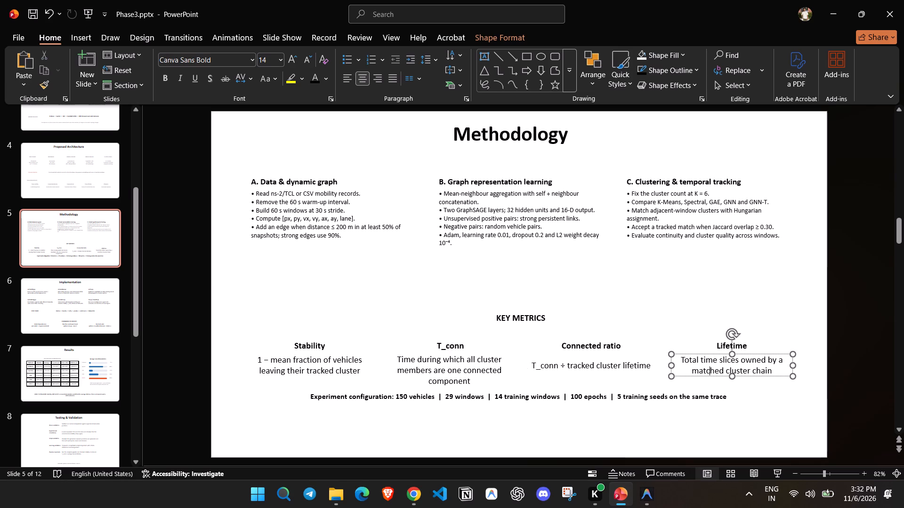
{"action": "left_click_drag", "start_coordinate": [540, 389], "coordinate": [541, 407]}
{"action": "left_click", "coordinate": [570, 278]}
Set the bullet list under "A. Data & dynamic graph" to font size 14 and move it down slightly from its heading.
{"action": "left_click", "coordinate": [331, 213]}
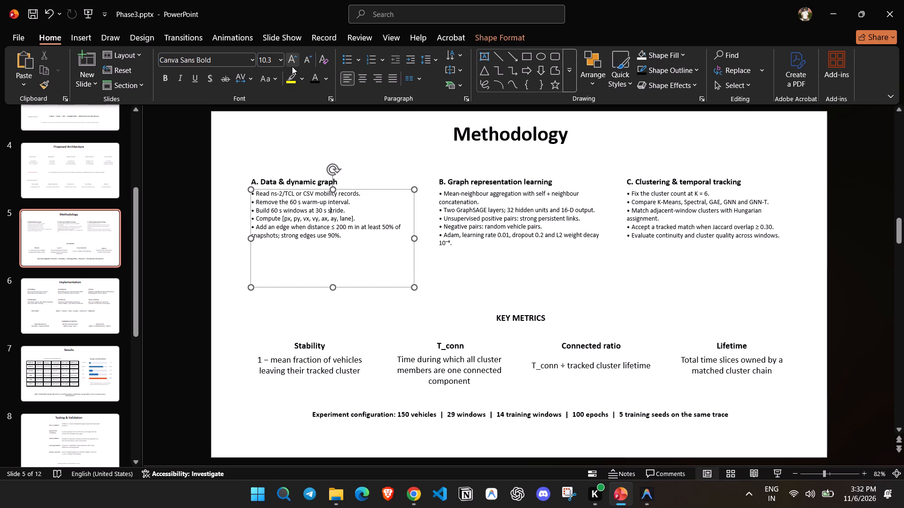
{"action": "left_click", "coordinate": [293, 63]}
{"action": "left_click", "coordinate": [347, 246]}
{"action": "left_click", "coordinate": [339, 231]}
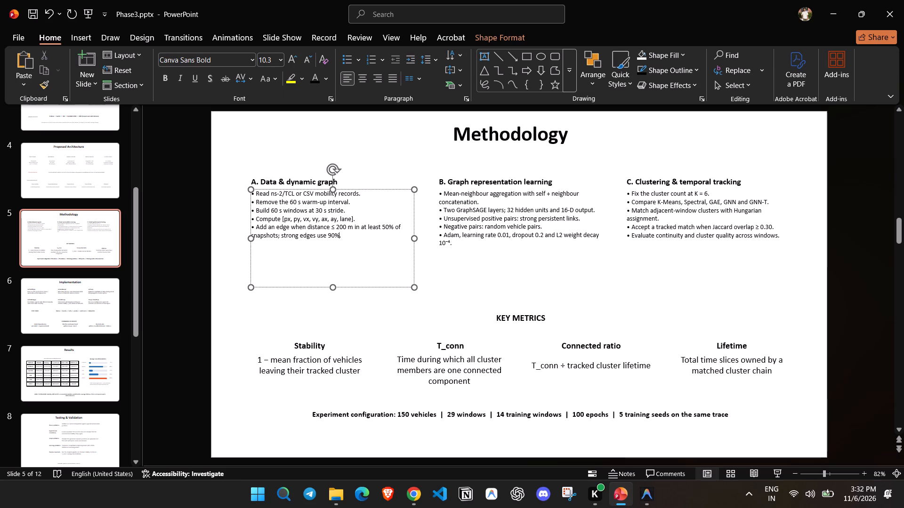
{"action": "left_click_drag", "start_coordinate": [350, 236], "coordinate": [249, 189]}
{"action": "left_click", "coordinate": [291, 62]}
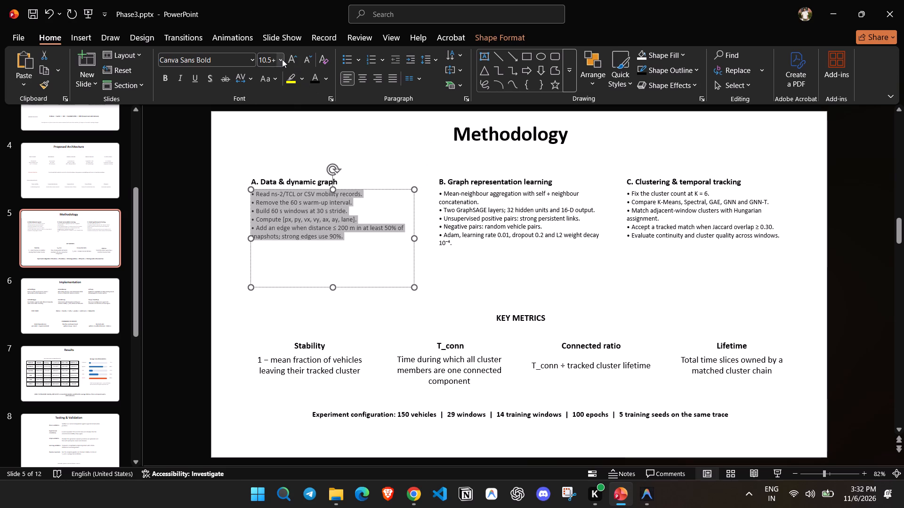
{"action": "left_click", "coordinate": [282, 59]}
{"action": "left_click", "coordinate": [274, 146]}
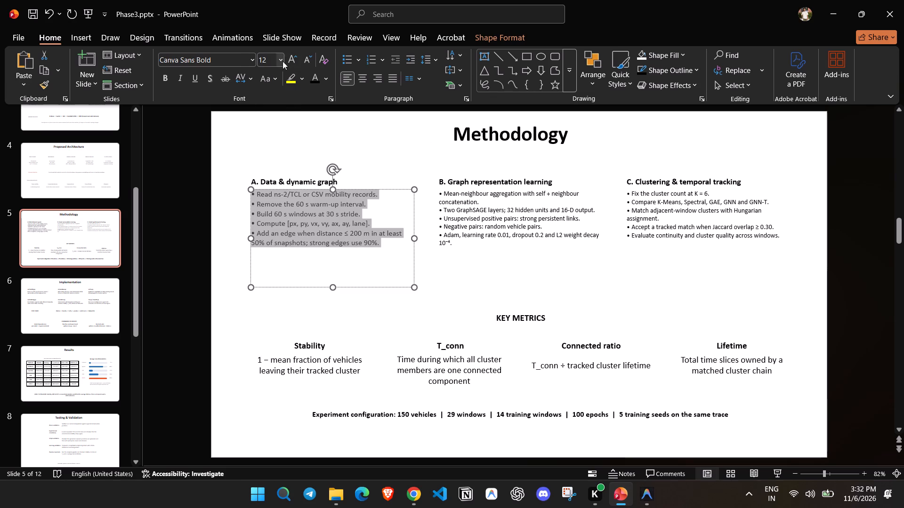
{"action": "left_click", "coordinate": [296, 53]}
{"action": "left_click_drag", "start_coordinate": [352, 189], "coordinate": [350, 197]}
Set the bullet list under "B. Graph representation learning" to font size 14.
{"action": "left_click", "coordinate": [492, 206]}
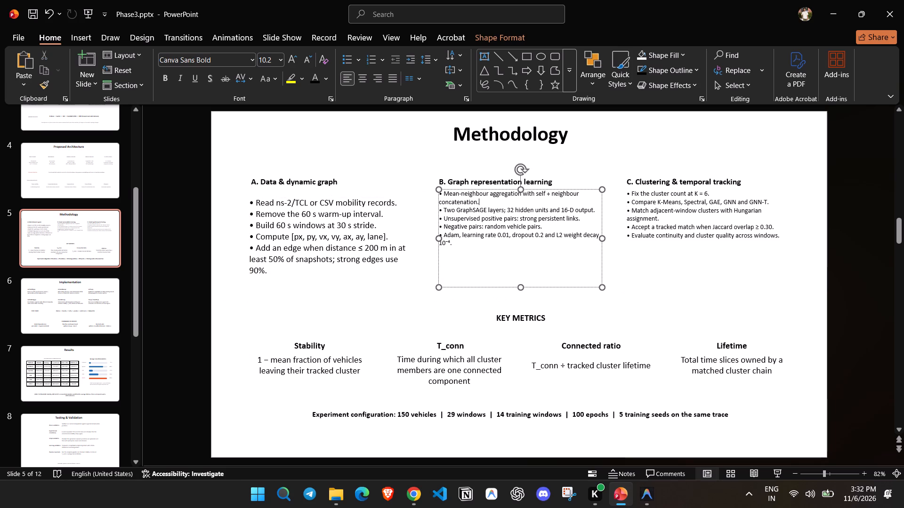
{"action": "left_click", "coordinate": [467, 244]}
{"action": "key", "text": "ctrl+a"}
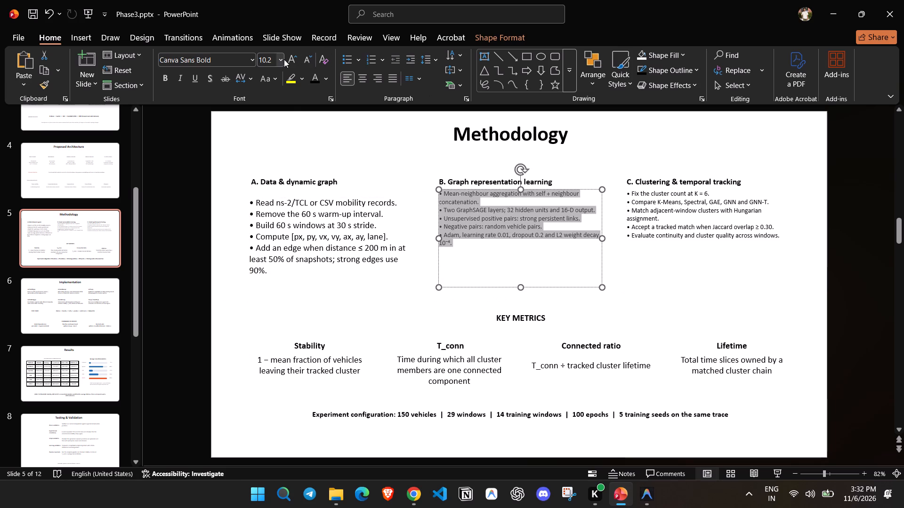
{"action": "left_click", "coordinate": [282, 59]}
{"action": "left_click", "coordinate": [269, 161]}
Set the bullet list under "C. Clustering & temporal tracking" to font size 14.
{"action": "left_click", "coordinate": [641, 195]}
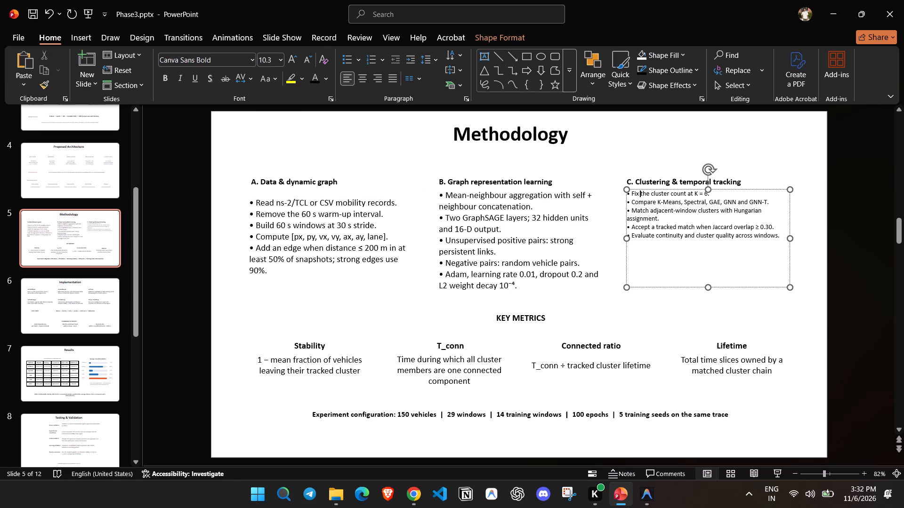
{"action": "key", "text": "ctrl+a"}
{"action": "left_click", "coordinate": [296, 61]}
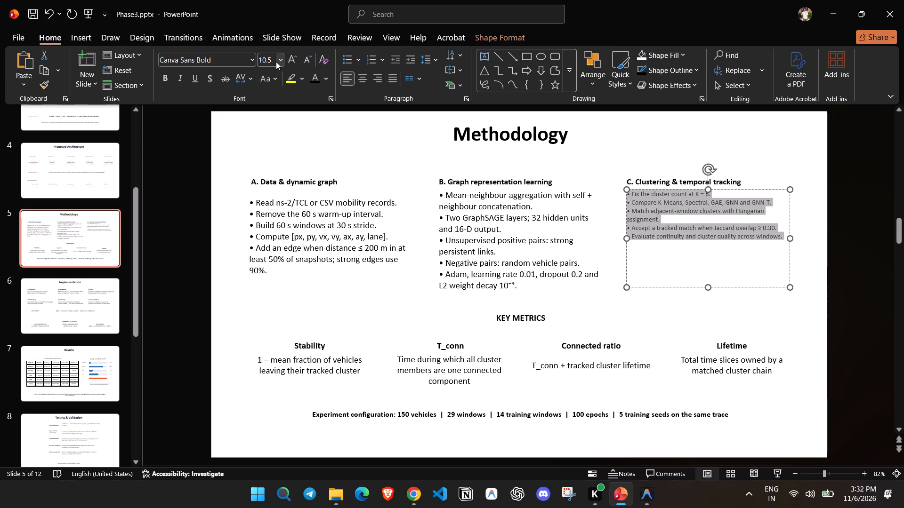
{"action": "left_click", "coordinate": [277, 62]}
{"action": "left_click", "coordinate": [272, 157]}
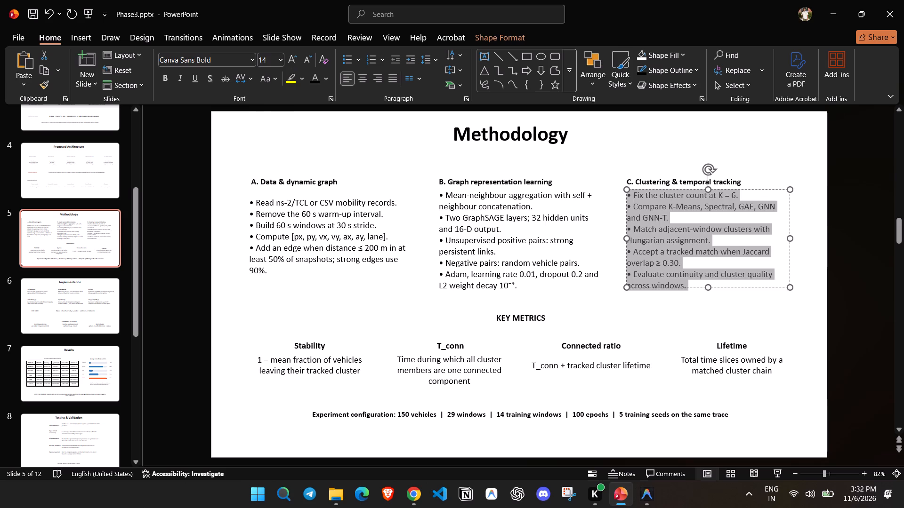
Set the headings "A. Data & dynamic graph" and "B. Graph representation learning" to font size 14.
{"action": "left_click", "coordinate": [300, 178]}
{"action": "key", "text": "ctrl+a"}
{"action": "left_click", "coordinate": [297, 59]}
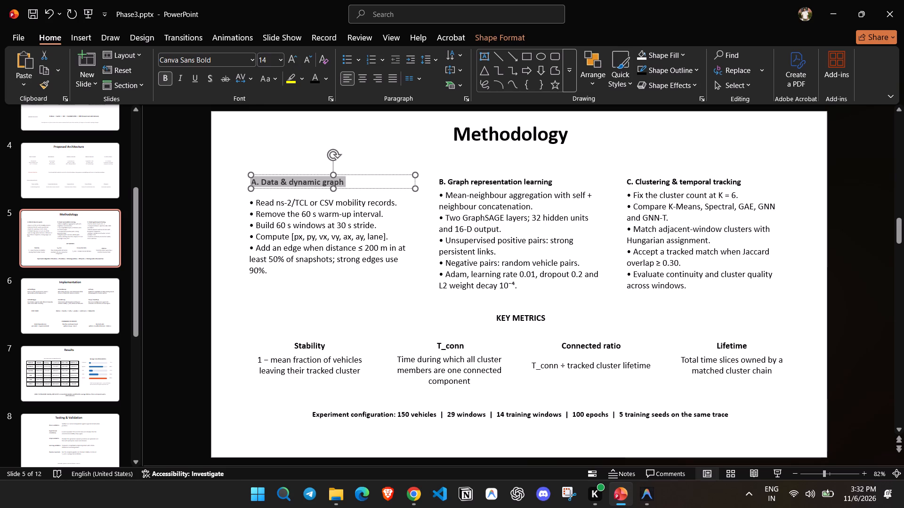
{"action": "left_click", "coordinate": [488, 185]}
{"action": "key", "text": "ctrl+a"}
{"action": "left_click", "coordinate": [285, 62]}
{"action": "left_click", "coordinate": [293, 61]}
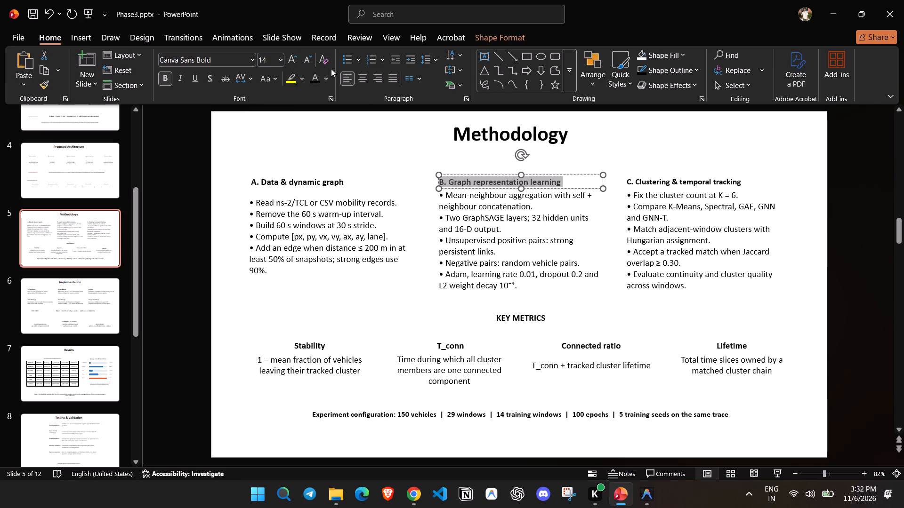
Set the heading "C. Clustering & temporal tracking" to font size 14.
{"action": "left_click", "coordinate": [695, 179]}
{"action": "key", "text": "ctrl+a"}
{"action": "left_click", "coordinate": [291, 55]}
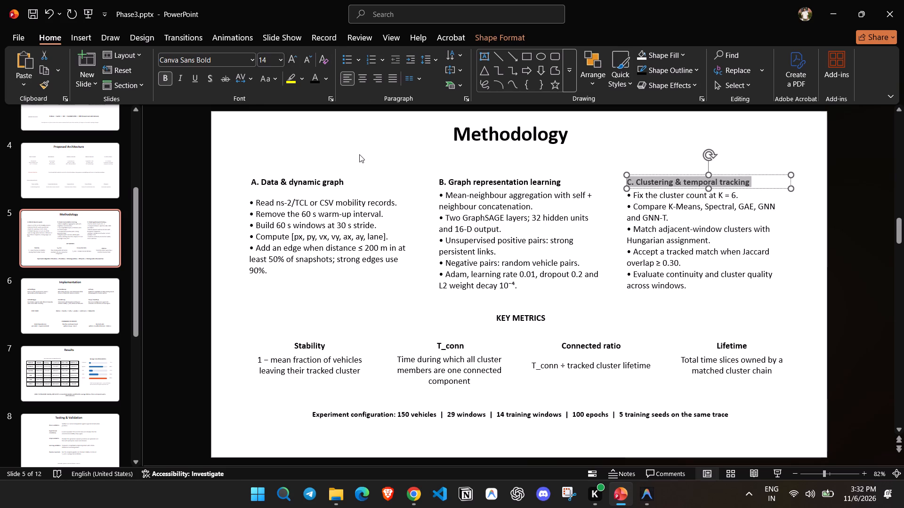
Move the three column headings A, B and C up slightly to the same height above their bullet lists, and save.
{"action": "left_click", "coordinate": [359, 154]}
{"action": "left_click", "coordinate": [326, 174]}
{"action": "left_click_drag", "start_coordinate": [346, 174], "coordinate": [346, 169]}
{"action": "left_click", "coordinate": [490, 185]}
{"action": "left_click_drag", "start_coordinate": [530, 176], "coordinate": [530, 171]}
{"action": "left_click", "coordinate": [662, 174]}
{"action": "left_click_drag", "start_coordinate": [686, 174], "coordinate": [686, 165]}
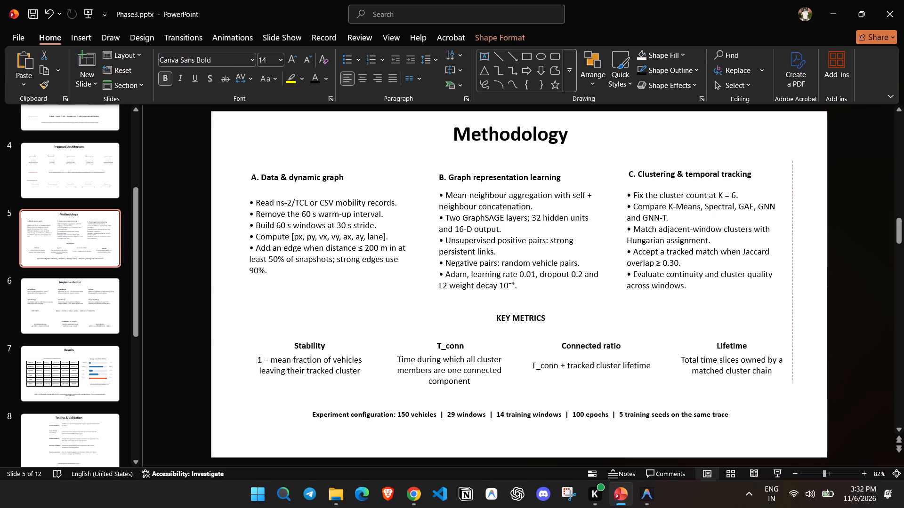
{"action": "left_click_drag", "start_coordinate": [686, 165], "coordinate": [688, 169]}
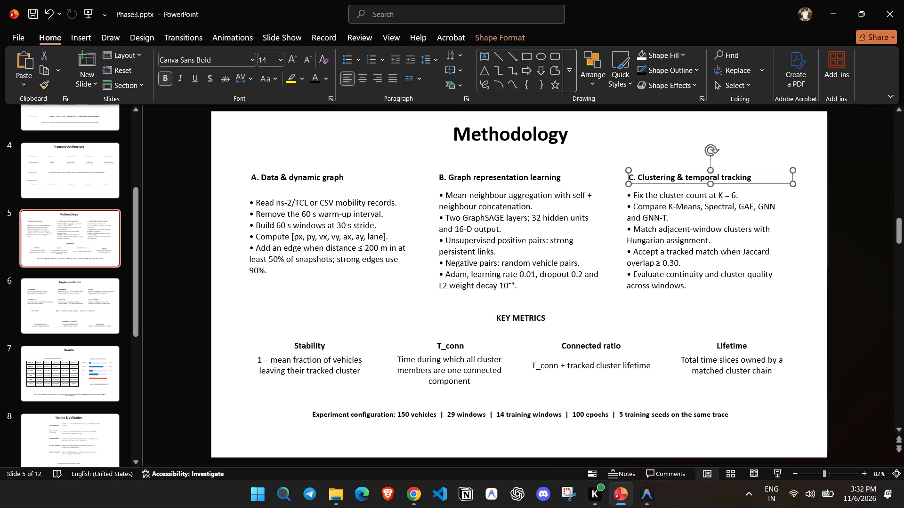
{"action": "left_click", "coordinate": [797, 295]}
{"action": "key", "text": "ctrl+s"}
Go to slide 4, Proposed Architecture, and examine the font sizes of its text blocks.
{"action": "scroll", "coordinate": [70, 223], "scroll_direction": "up", "scroll_amount": 2}
{"action": "left_click", "coordinate": [68, 240]}
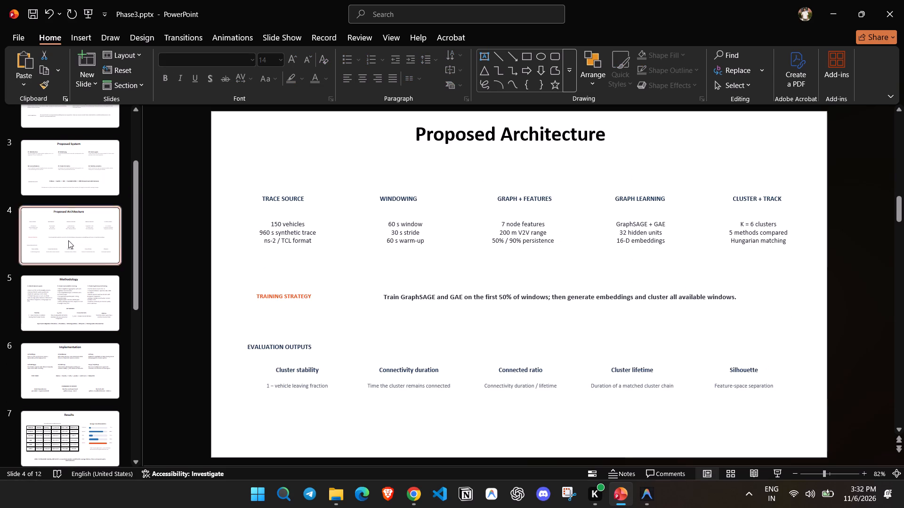
{"action": "left_click", "coordinate": [503, 140]}
{"action": "left_click", "coordinate": [363, 220]}
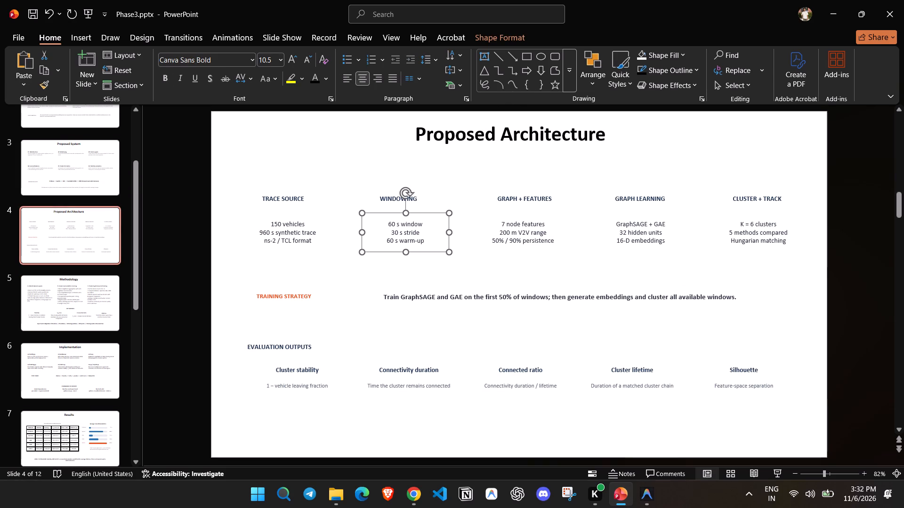
{"action": "left_click", "coordinate": [271, 222]}
{"action": "left_click", "coordinate": [375, 270]}
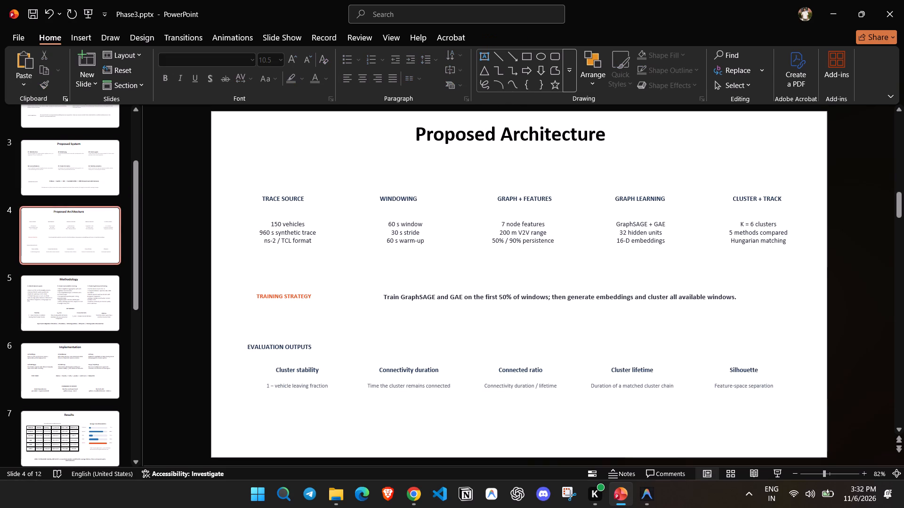
{"action": "left_click", "coordinate": [278, 298]}
{"action": "key", "text": "ctrl+s"}
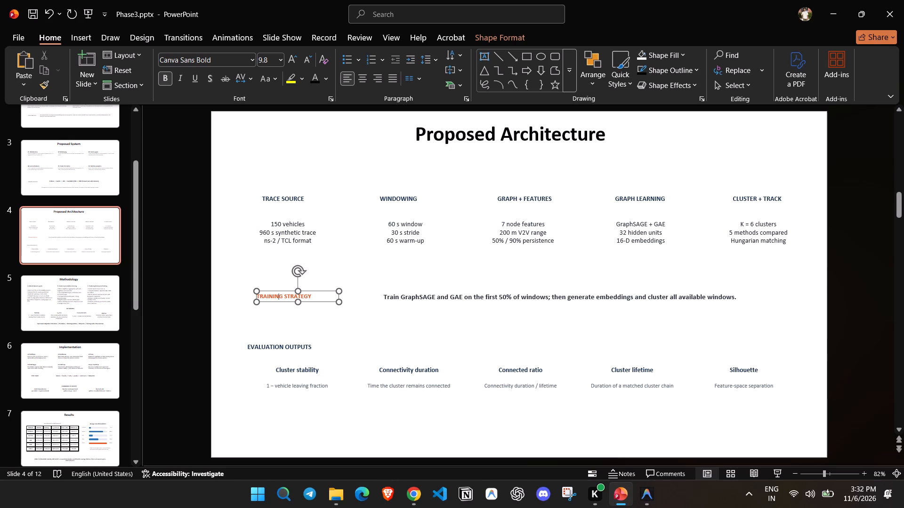
{"action": "key", "text": "ctrl+s"}
{"action": "left_click", "coordinate": [299, 337]}
{"action": "left_click", "coordinate": [326, 395]}
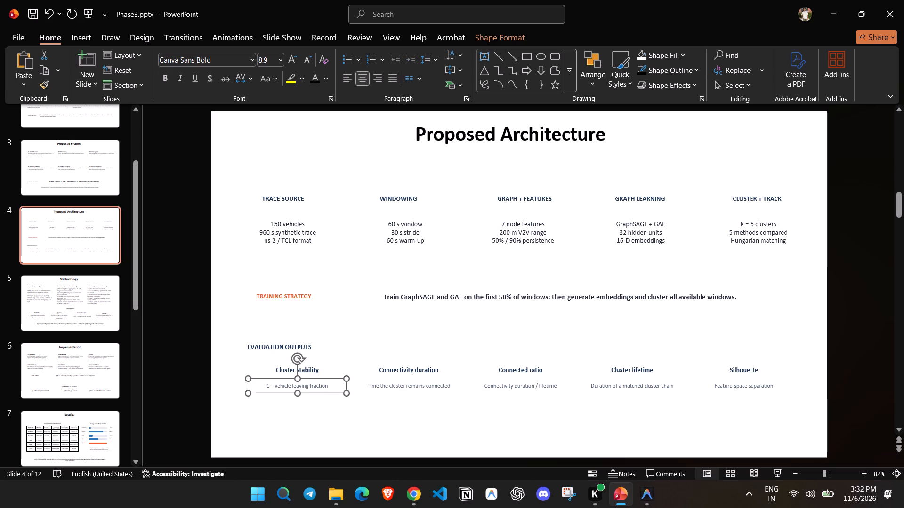
{"action": "left_click", "coordinate": [236, 362]}
Make the "EVALUATION OUTPUTS" heading and all five metric names and descriptions below it black at font size 14.
{"action": "left_click_drag", "start_coordinate": [234, 341], "coordinate": [768, 390]}
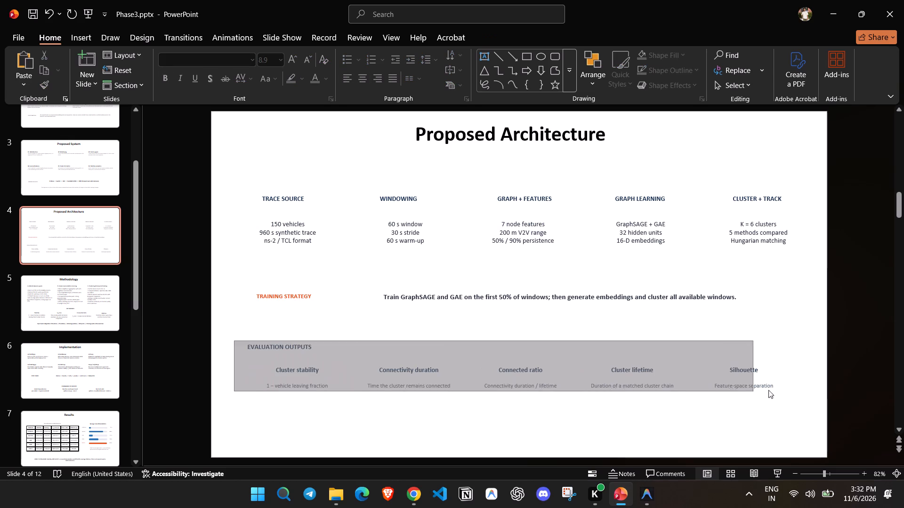
{"action": "left_click_drag", "start_coordinate": [768, 390], "coordinate": [785, 390]}
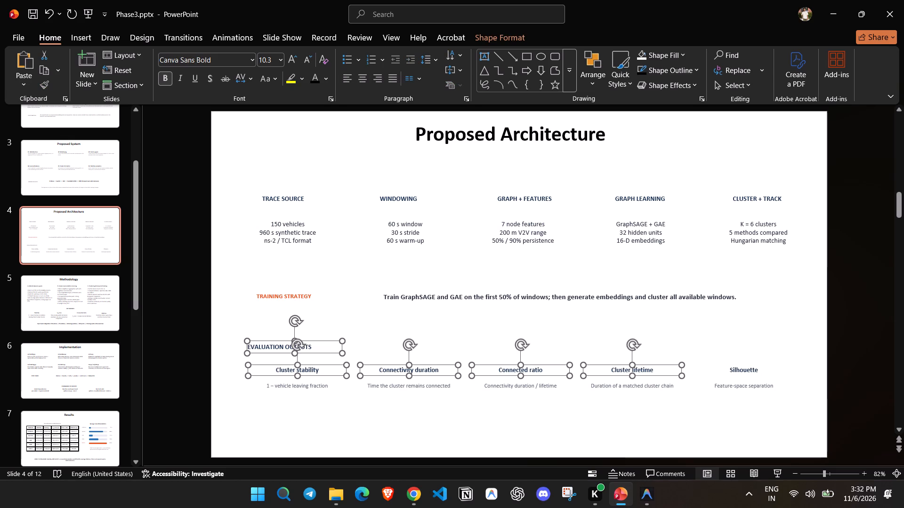
{"action": "left_click", "coordinate": [318, 383], "text": "ctrl"}
{"action": "left_click", "coordinate": [413, 390], "text": "ctrl"}
{"action": "left_click", "coordinate": [496, 385], "text": "ctrl"}
{"action": "left_click", "coordinate": [618, 386], "text": "ctrl"}
{"action": "left_click", "coordinate": [720, 379], "text": "ctrl"}
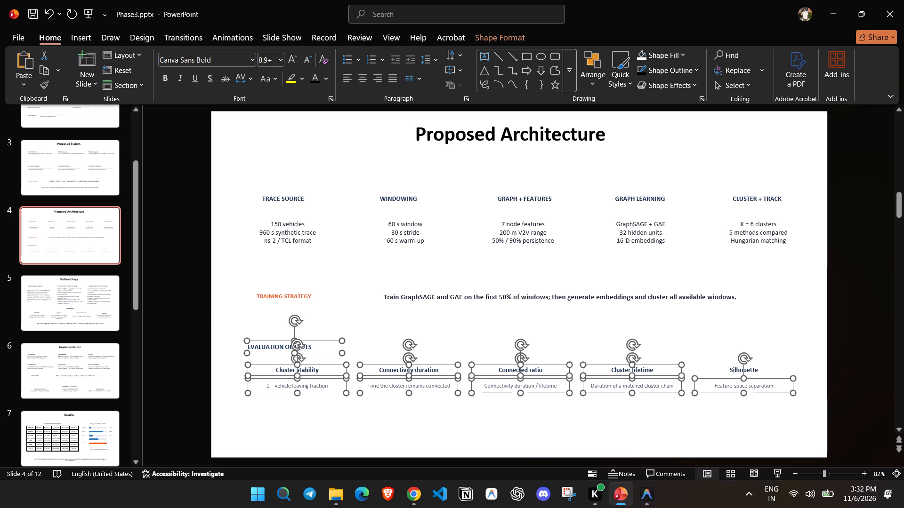
{"action": "left_click", "coordinate": [732, 361], "text": "ctrl"}
{"action": "left_click", "coordinate": [315, 82]}
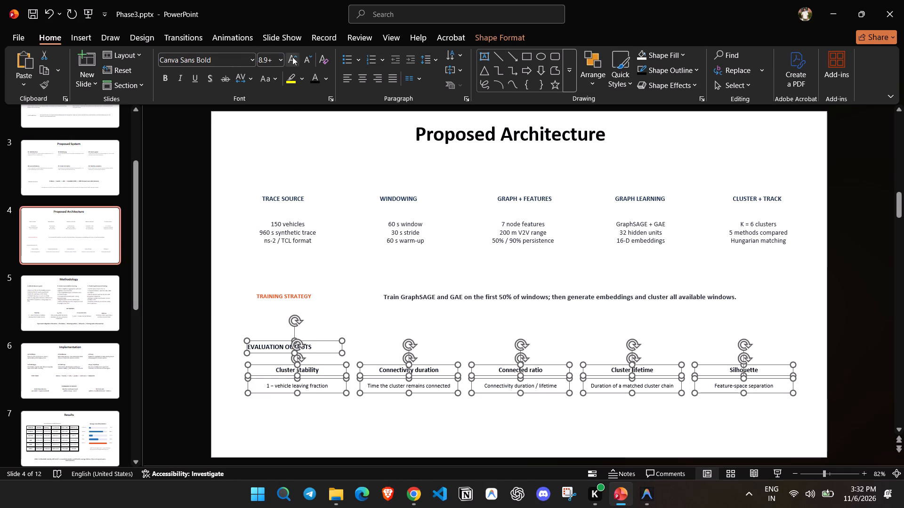
{"action": "left_click", "coordinate": [283, 58]}
{"action": "left_click", "coordinate": [266, 152]}
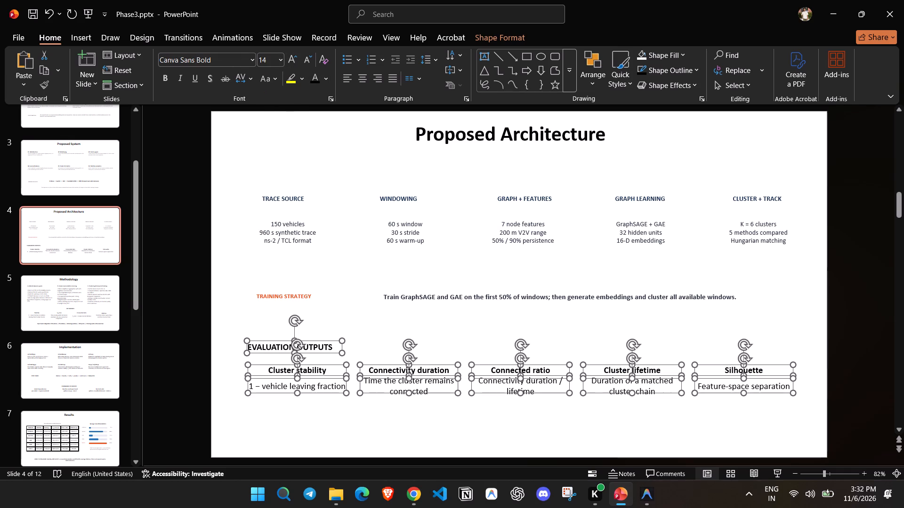
Make the "TRAINING STRATEGY" label and the training sentence beside it black at font size 14.
{"action": "left_click", "coordinate": [238, 291]}
{"action": "left_click", "coordinate": [274, 295]}
{"action": "left_click", "coordinate": [389, 291], "text": "ctrl"}
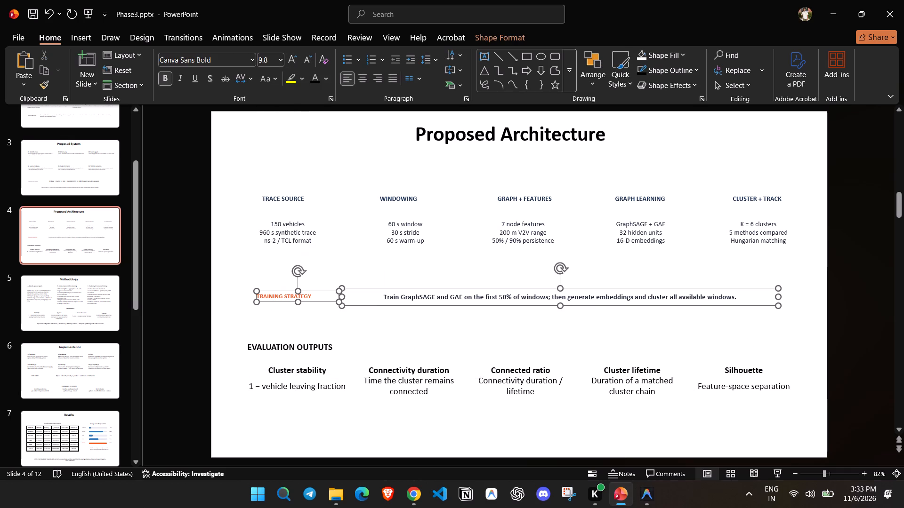
{"action": "left_click", "coordinate": [312, 79]}
{"action": "left_click", "coordinate": [284, 60]}
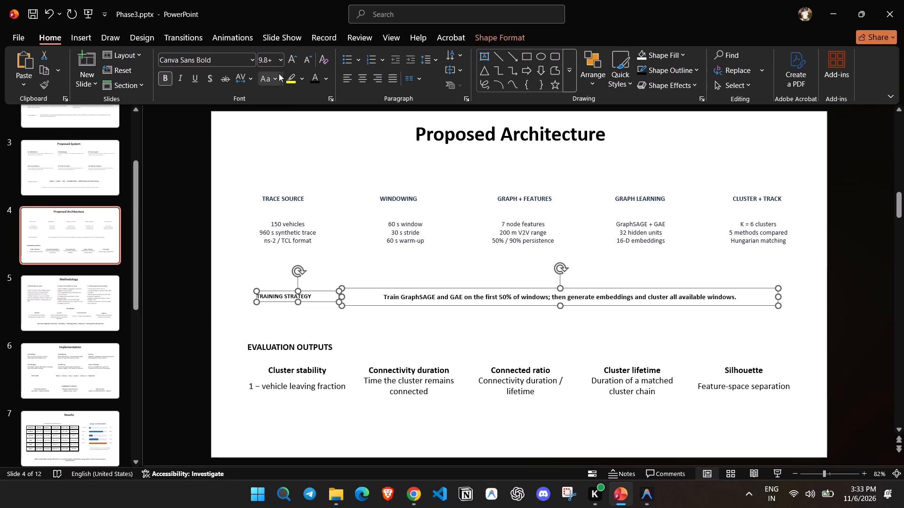
{"action": "left_click", "coordinate": [283, 62]}
{"action": "left_click", "coordinate": [269, 166]}
{"action": "left_click", "coordinate": [372, 318]}
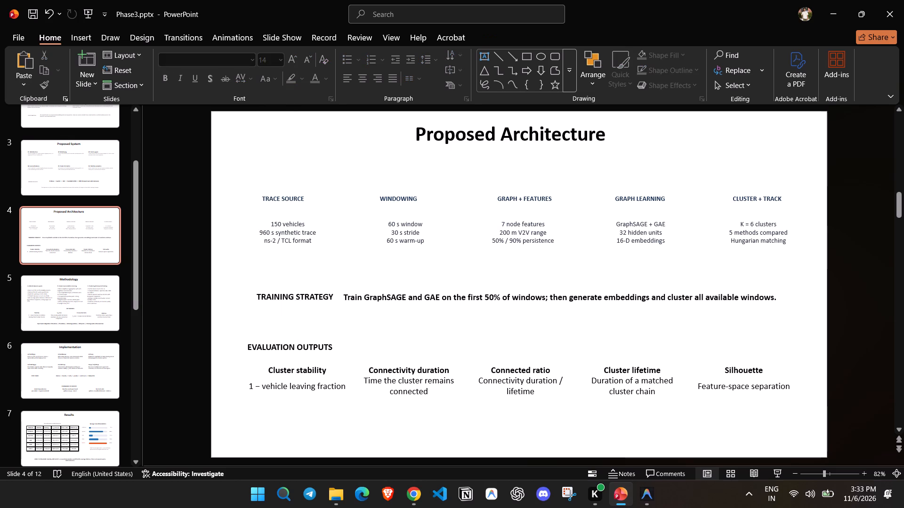
Move the training sentence down to its own line and place the "TRAINING STRATEGY" label centred above it.
{"action": "left_click", "coordinate": [391, 295]}
{"action": "left_click_drag", "start_coordinate": [570, 286], "coordinate": [532, 308]}
{"action": "left_click", "coordinate": [291, 294]}
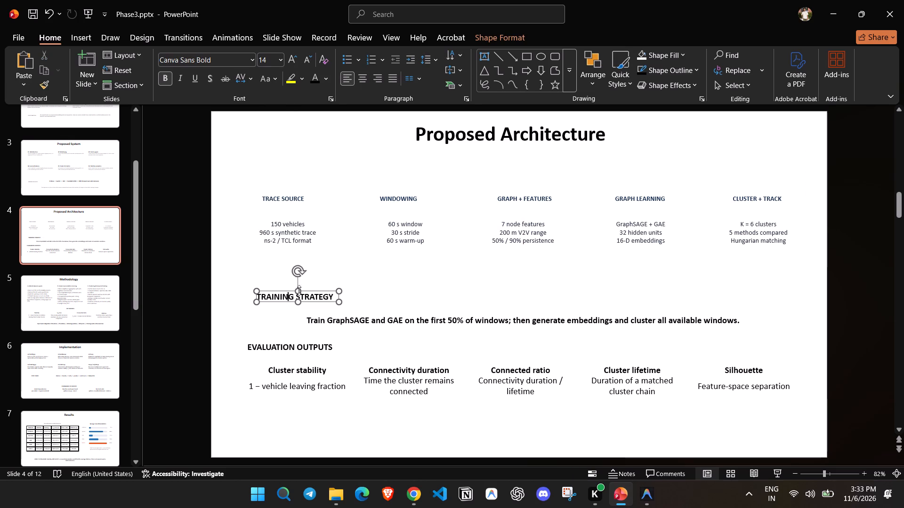
{"action": "left_click_drag", "start_coordinate": [309, 288], "coordinate": [525, 291]}
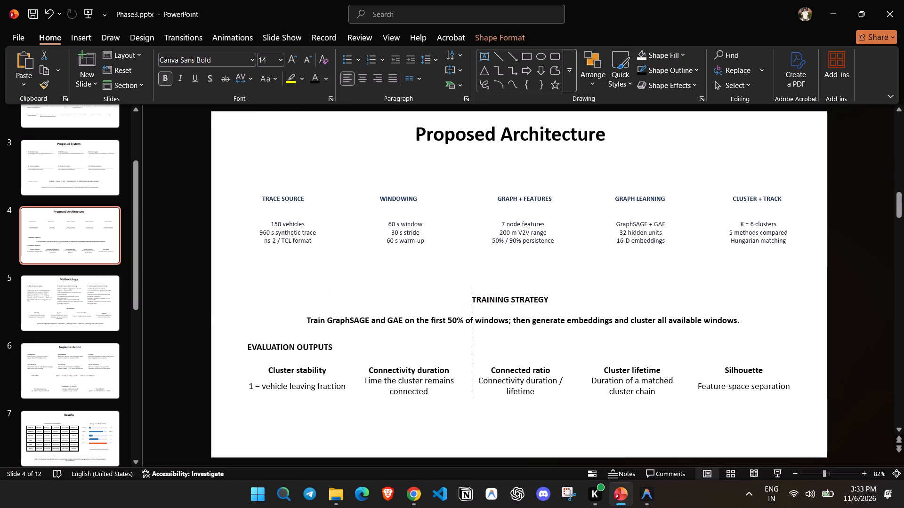
{"action": "left_click_drag", "start_coordinate": [525, 291], "coordinate": [529, 293]}
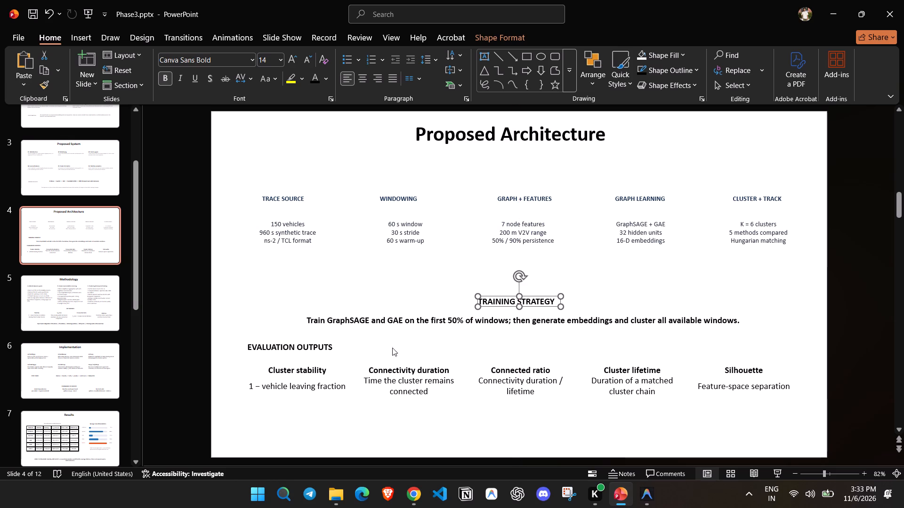
Move the "EVALUATION OUTPUTS" heading to the middle of the slide, just above the "Connected ratio" metric.
{"action": "left_click", "coordinate": [284, 350]}
{"action": "left_click_drag", "start_coordinate": [301, 341], "coordinate": [517, 350]}
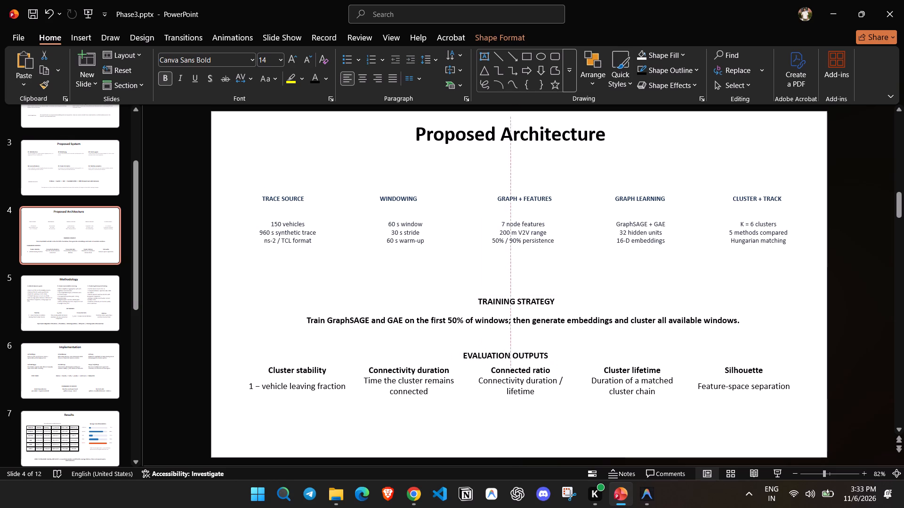
{"action": "left_click_drag", "start_coordinate": [517, 350], "coordinate": [531, 348]}
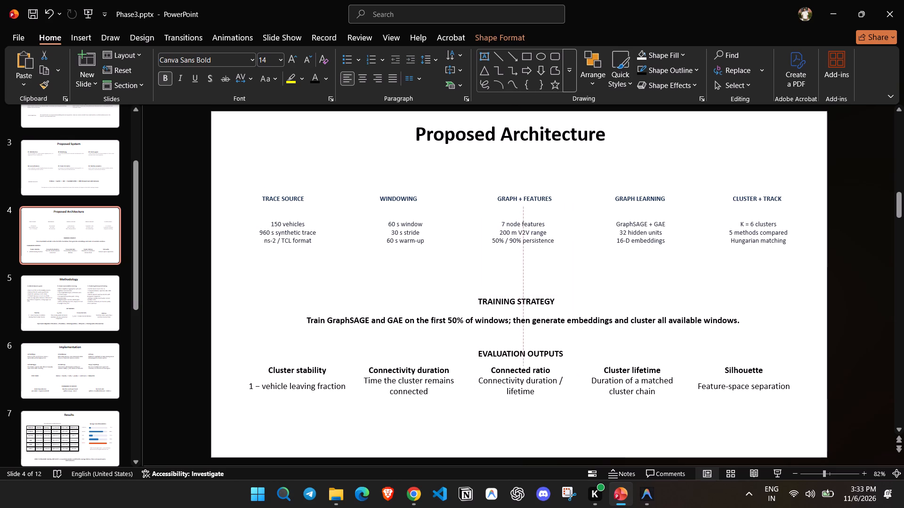
{"action": "left_click_drag", "start_coordinate": [531, 348], "coordinate": [530, 348]}
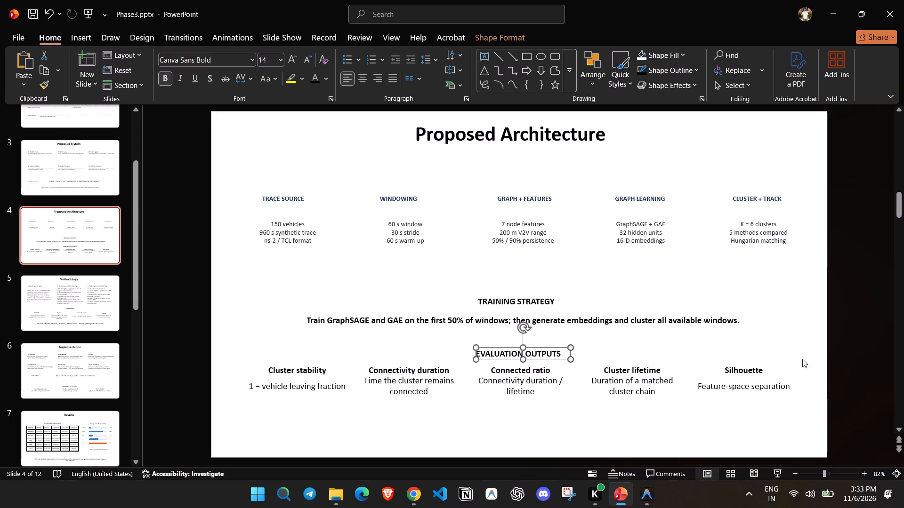
{"action": "left_click", "coordinate": [811, 349]}
Make the five pipeline headings from "TRACE SOURCE" to "CLUSTER + TRACK" and their descriptions black at font size 14.
{"action": "left_click", "coordinate": [279, 204]}
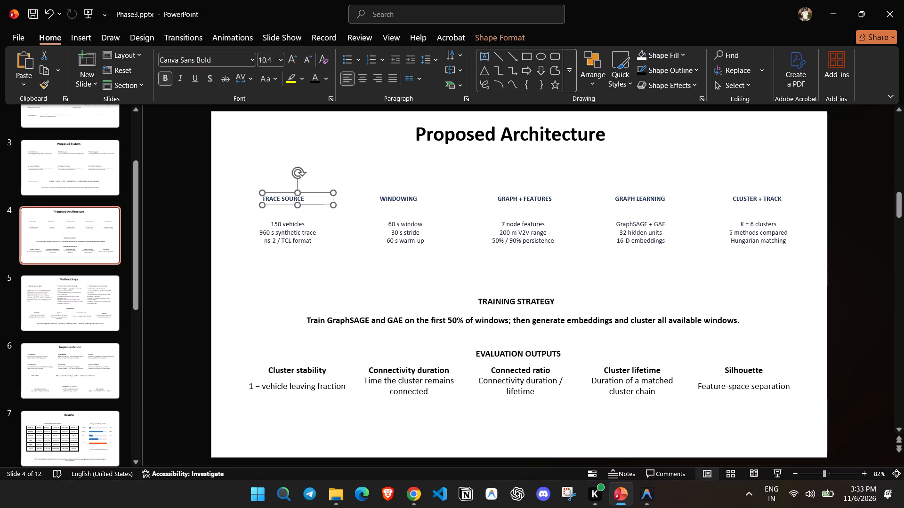
{"action": "left_click", "coordinate": [285, 233], "text": "ctrl"}
{"action": "left_click", "coordinate": [407, 194], "text": "ctrl"}
{"action": "left_click", "coordinate": [411, 227], "text": "ctrl"}
{"action": "left_click", "coordinate": [507, 199], "text": "ctrl"}
{"action": "left_click", "coordinate": [512, 239], "text": "ctrl"}
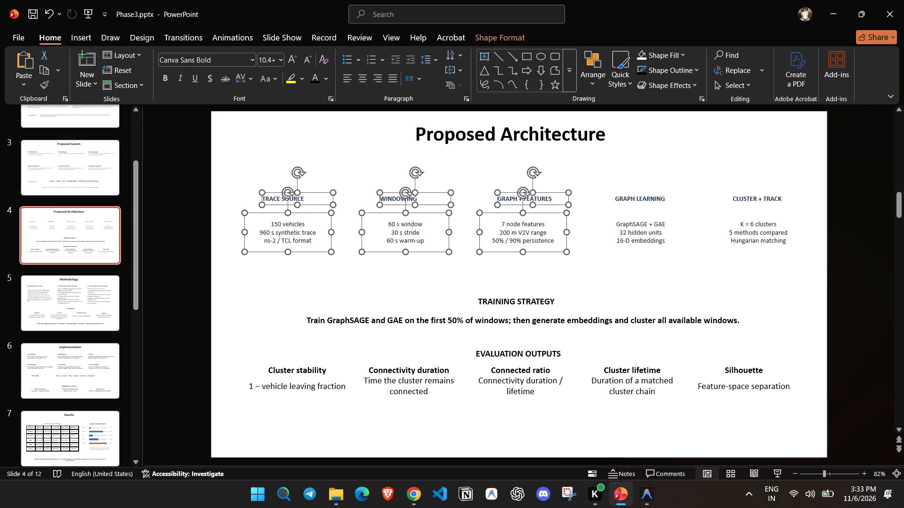
{"action": "left_click", "coordinate": [623, 199], "text": "ctrl"}
{"action": "left_click", "coordinate": [641, 236], "text": "ctrl"}
{"action": "left_click", "coordinate": [736, 198], "text": "ctrl"}
{"action": "left_click", "coordinate": [761, 248], "text": "ctrl"}
{"action": "left_click", "coordinate": [314, 80]}
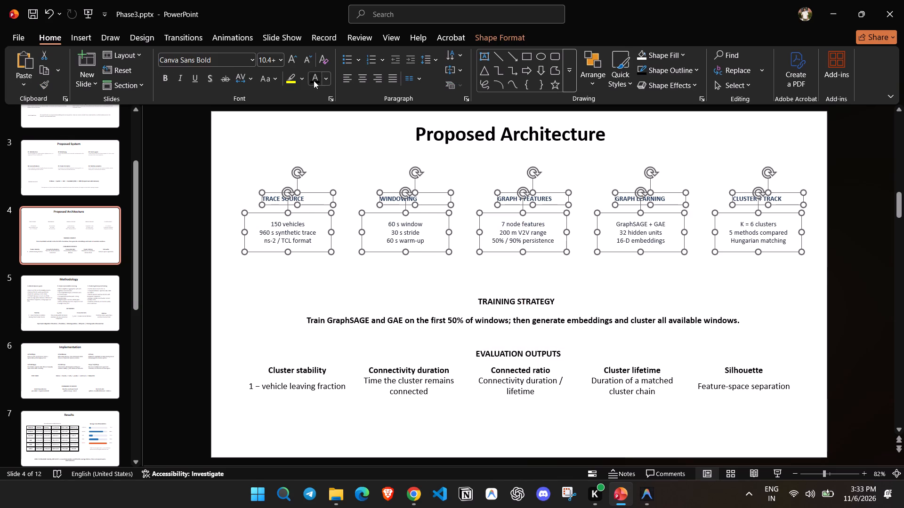
{"action": "left_click", "coordinate": [283, 57]}
{"action": "left_click", "coordinate": [265, 158]}
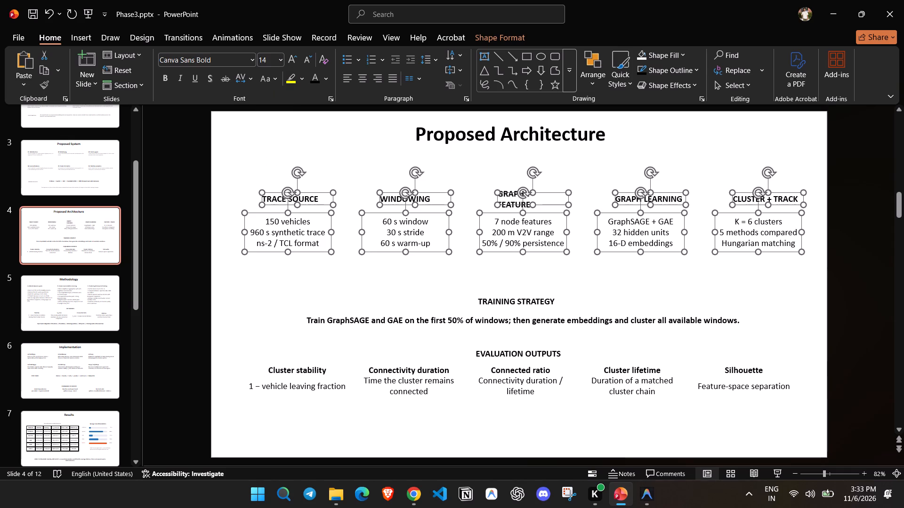
{"action": "left_click", "coordinate": [501, 280]}
Widen the "GRAPH + FEATURES" heading box so it fits on one line and centre it over its description.
{"action": "left_click", "coordinate": [515, 205]}
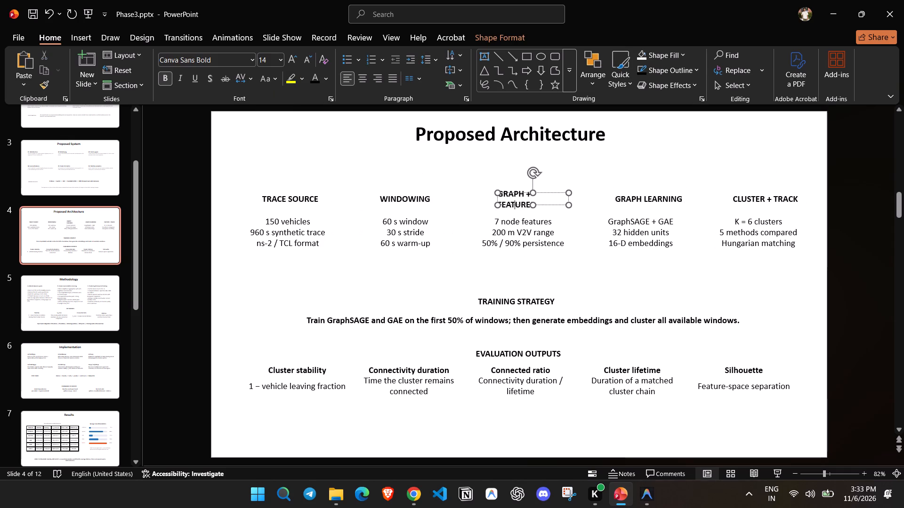
{"action": "left_click_drag", "start_coordinate": [568, 204], "coordinate": [575, 205]}
{"action": "left_click_drag", "start_coordinate": [550, 193], "coordinate": [549, 193]}
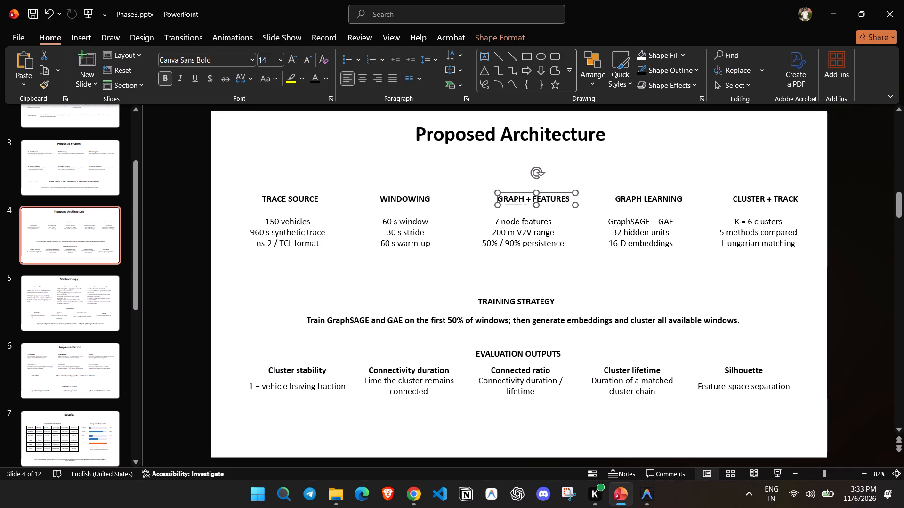
{"action": "left_click_drag", "start_coordinate": [549, 193], "coordinate": [544, 194]}
{"action": "left_click", "coordinate": [621, 285]}
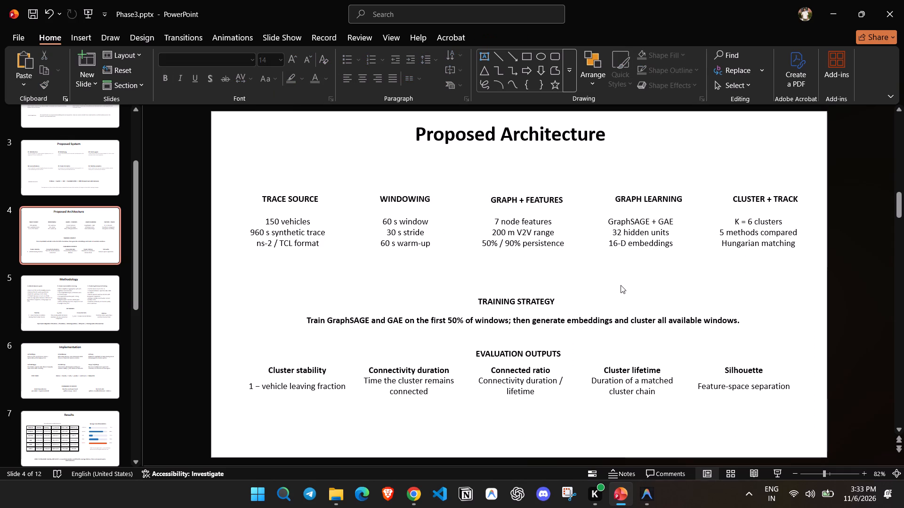
Shift the "Proposed Architecture" title slightly to the right on the slide and save the presentation.
{"action": "left_click", "coordinate": [574, 144]}
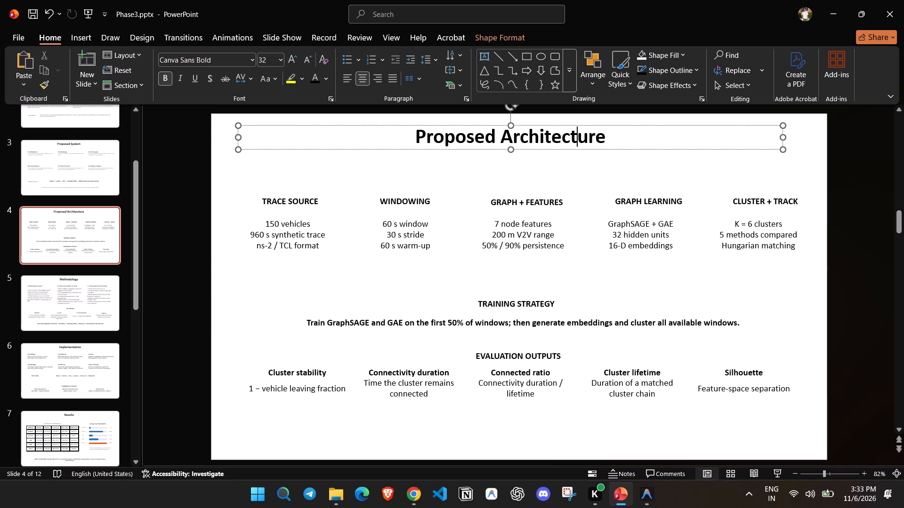
{"action": "left_click_drag", "start_coordinate": [533, 127], "coordinate": [542, 127]}
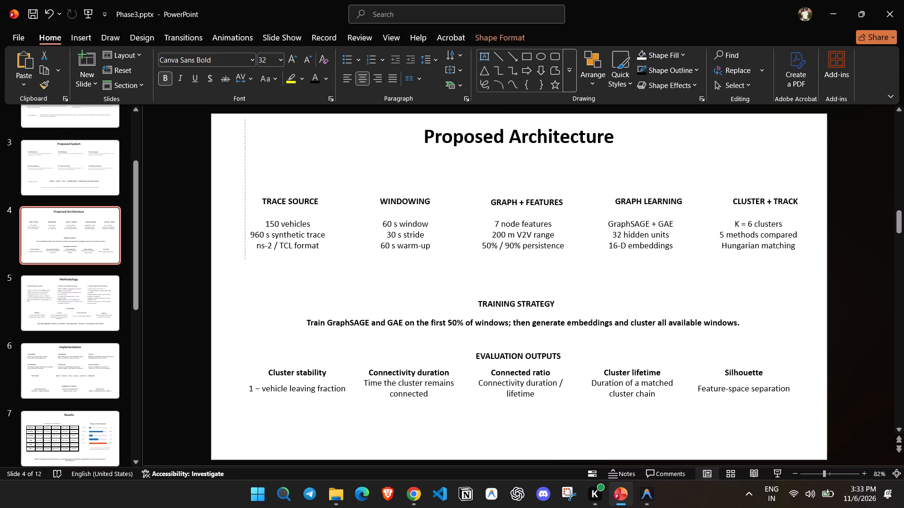
{"action": "left_click_drag", "start_coordinate": [542, 127], "coordinate": [539, 126]}
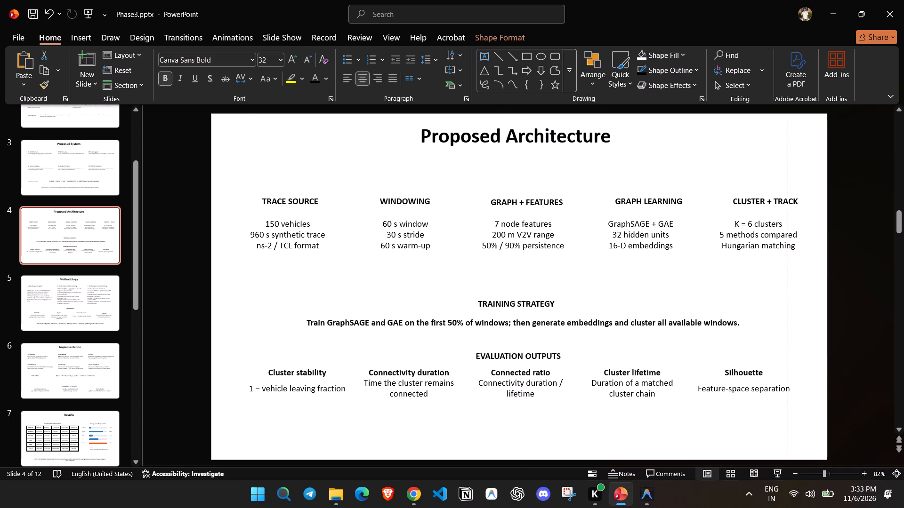
{"action": "left_click_drag", "start_coordinate": [539, 126], "coordinate": [542, 125]}
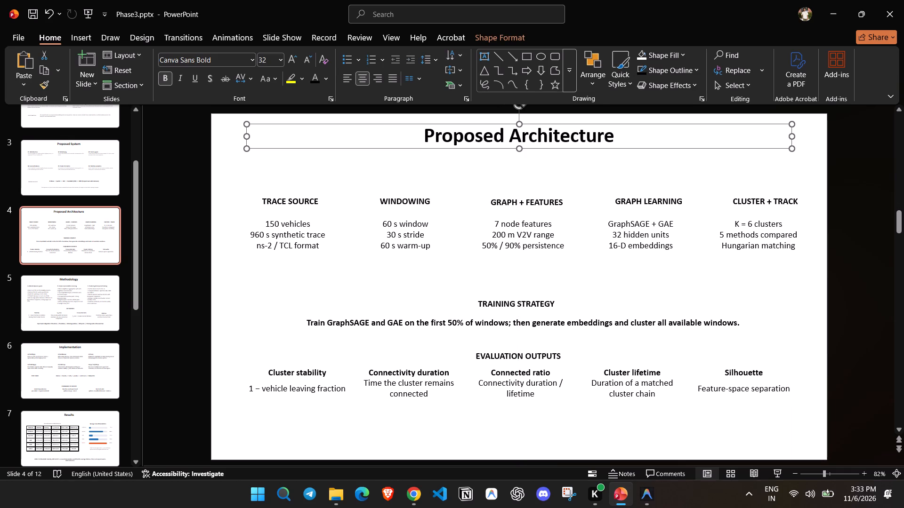
{"action": "left_click", "coordinate": [664, 159]}
{"action": "key", "text": "ctrl+s"}
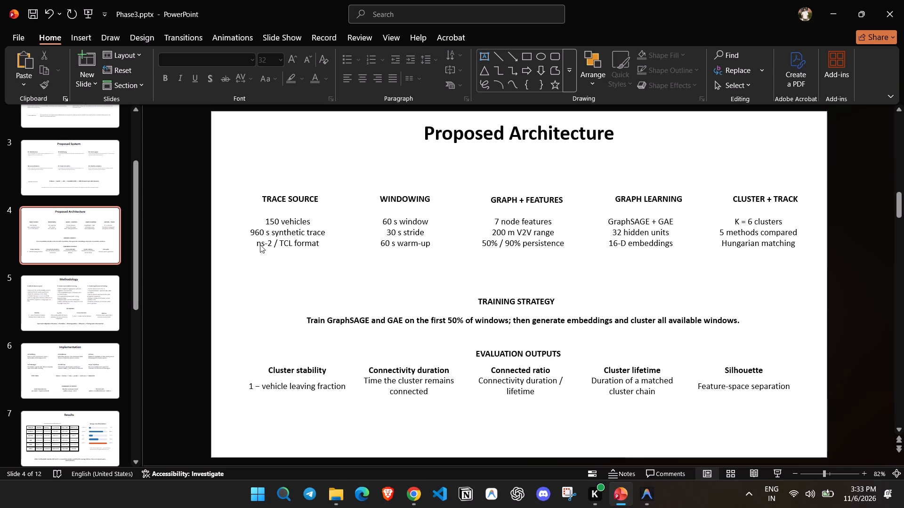
On slide 3, Proposed System, shift the italic objective sentence near the bottom of the slide slightly to the left.
{"action": "scroll", "coordinate": [86, 268], "scroll_direction": "up", "scroll_amount": 4}
{"action": "left_click", "coordinate": [74, 287]}
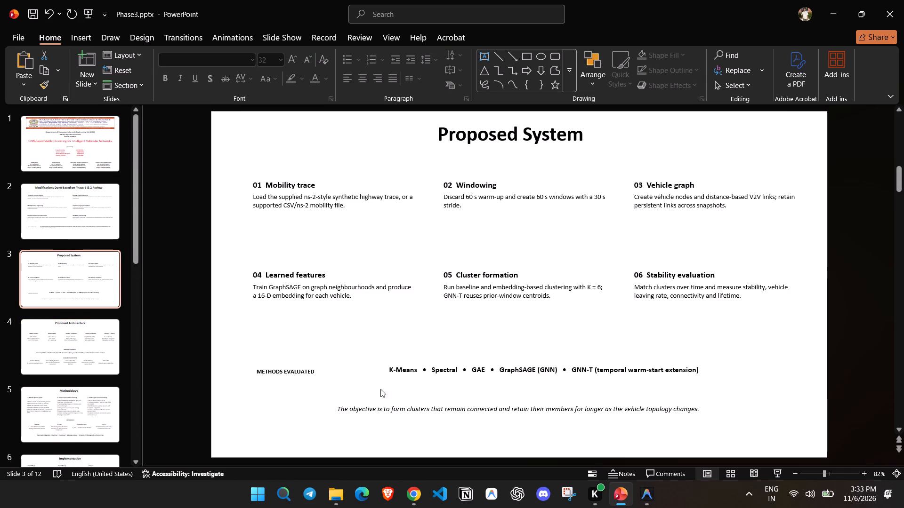
{"action": "left_click", "coordinate": [426, 416]}
{"action": "left_click_drag", "start_coordinate": [572, 401], "coordinate": [551, 403]}
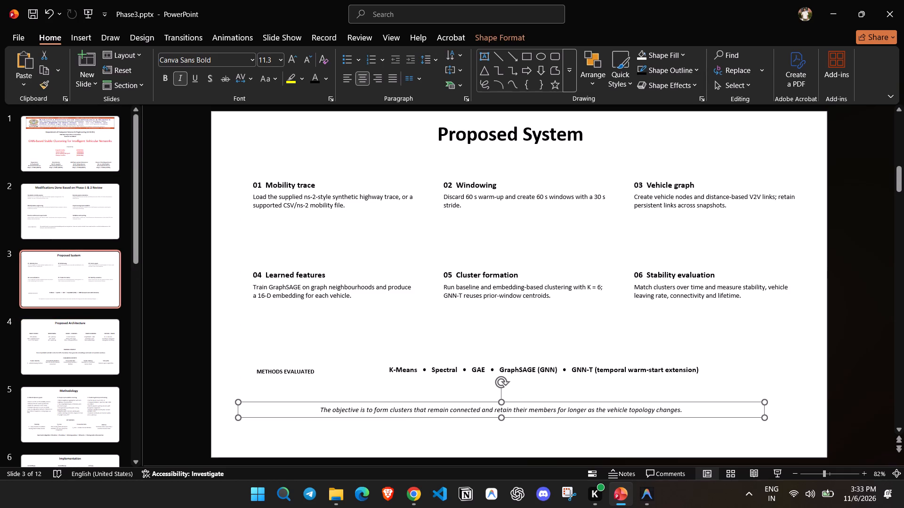
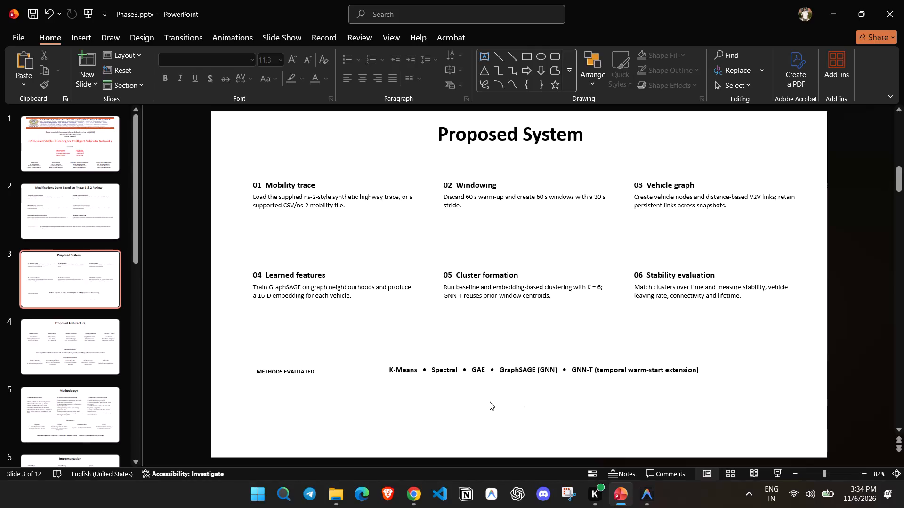
Set the "METHODS EVALUATED" label and the methods list beside it to font size 14.
{"action": "left_click", "coordinate": [438, 367]}
{"action": "left_click", "coordinate": [669, 369]}
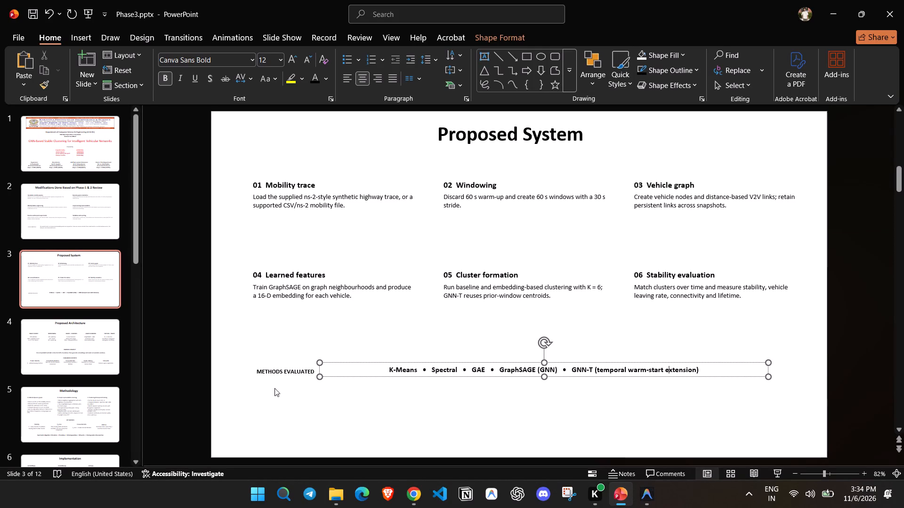
{"action": "left_click", "coordinate": [286, 365], "text": "ctrl"}
{"action": "left_click", "coordinate": [318, 76]}
{"action": "left_click", "coordinate": [281, 56]}
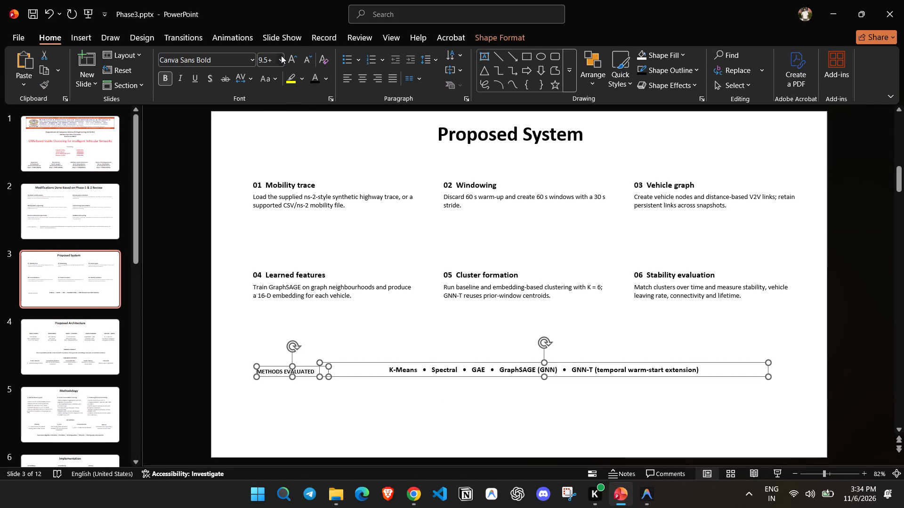
{"action": "left_click", "coordinate": [273, 161]}
{"action": "left_click", "coordinate": [528, 351]}
Move the methods list from K-Means to GNN-T down and centre it horizontally near the bottom of the slide.
{"action": "left_click", "coordinate": [544, 374]}
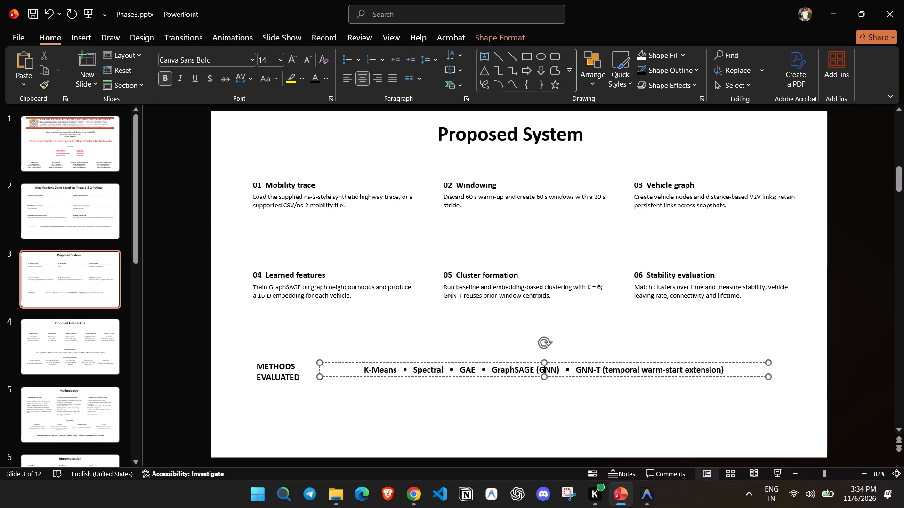
{"action": "left_click_drag", "start_coordinate": [557, 364], "coordinate": [536, 411]}
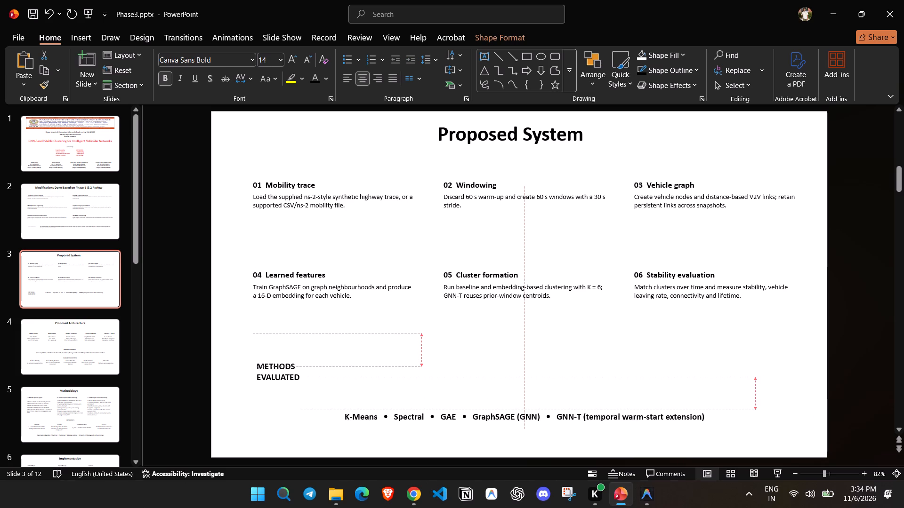
{"action": "left_click_drag", "start_coordinate": [536, 411], "coordinate": [532, 411]}
Widen the "METHODS EVALUATED" box so it fits on one line and place it centrally just above the methods list.
{"action": "left_click", "coordinate": [279, 364]}
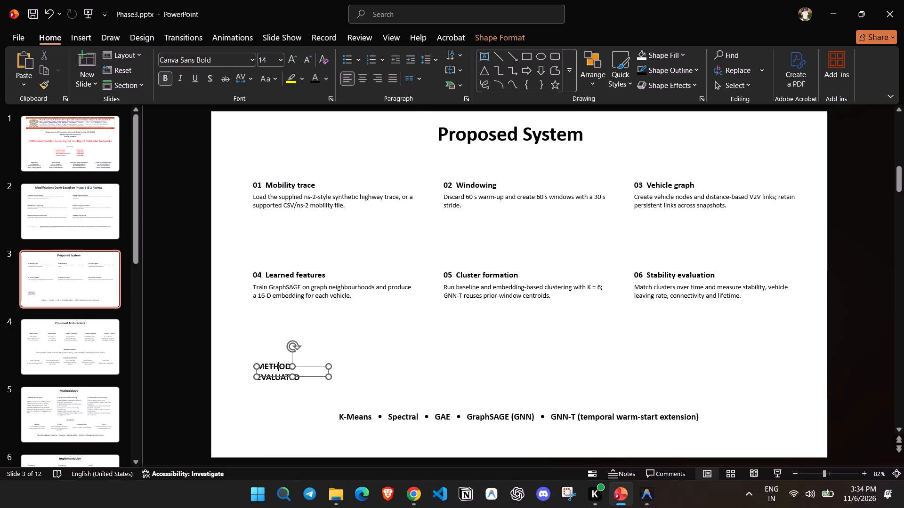
{"action": "left_click_drag", "start_coordinate": [328, 374], "coordinate": [352, 376]}
{"action": "left_click_drag", "start_coordinate": [313, 368], "coordinate": [338, 365]}
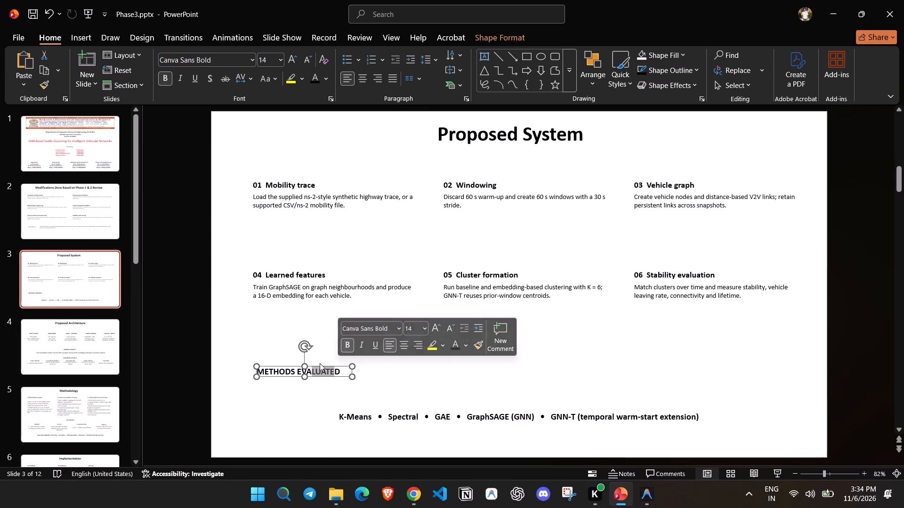
{"action": "left_click", "coordinate": [322, 351]}
{"action": "left_click", "coordinate": [314, 367]}
{"action": "left_click_drag", "start_coordinate": [316, 364], "coordinate": [526, 390]}
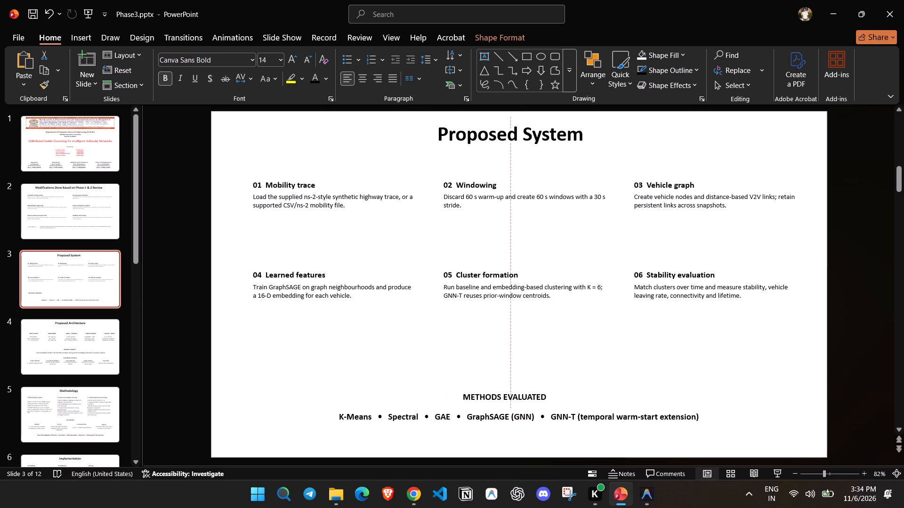
{"action": "left_click_drag", "start_coordinate": [526, 390], "coordinate": [533, 391]}
{"action": "left_click", "coordinate": [435, 318]}
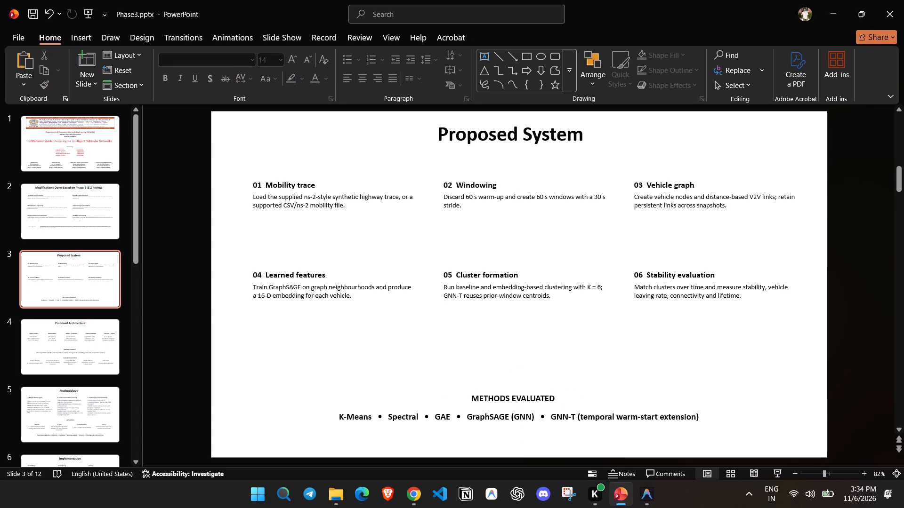
Set all six numbered headings from "01 Mobility trace" to "06 Stability evaluation" and their descriptions to font size 14.
{"action": "left_click", "coordinate": [291, 186], "text": "ctrl"}
{"action": "left_click", "coordinate": [287, 199], "text": "ctrl"}
{"action": "left_click", "coordinate": [448, 185], "text": "ctrl"}
{"action": "left_click", "coordinate": [457, 201], "text": "ctrl"}
{"action": "left_click", "coordinate": [650, 187], "text": "ctrl"}
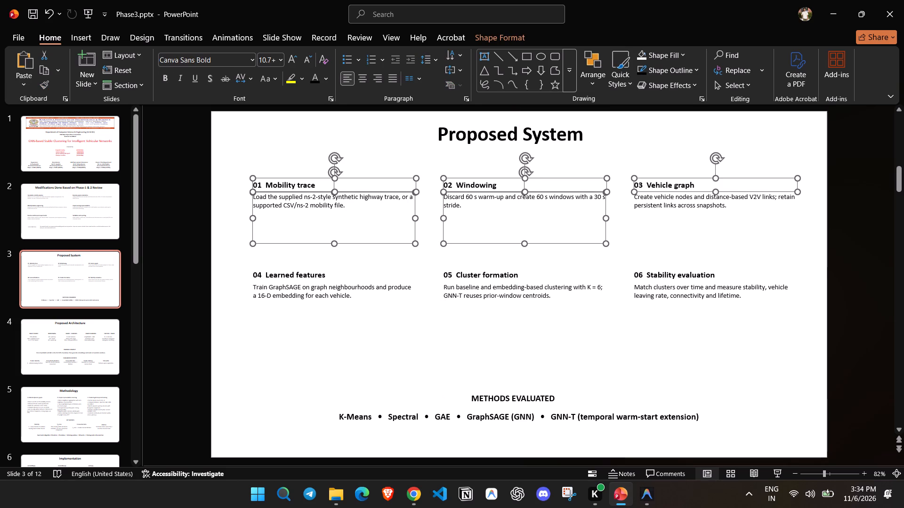
{"action": "left_click", "coordinate": [657, 204], "text": "ctrl"}
{"action": "left_click", "coordinate": [699, 295], "text": "ctrl"}
{"action": "left_click", "coordinate": [686, 278], "text": "ctrl"}
{"action": "left_click", "coordinate": [533, 290], "text": "ctrl"}
{"action": "left_click", "coordinate": [492, 279], "text": "ctrl"}
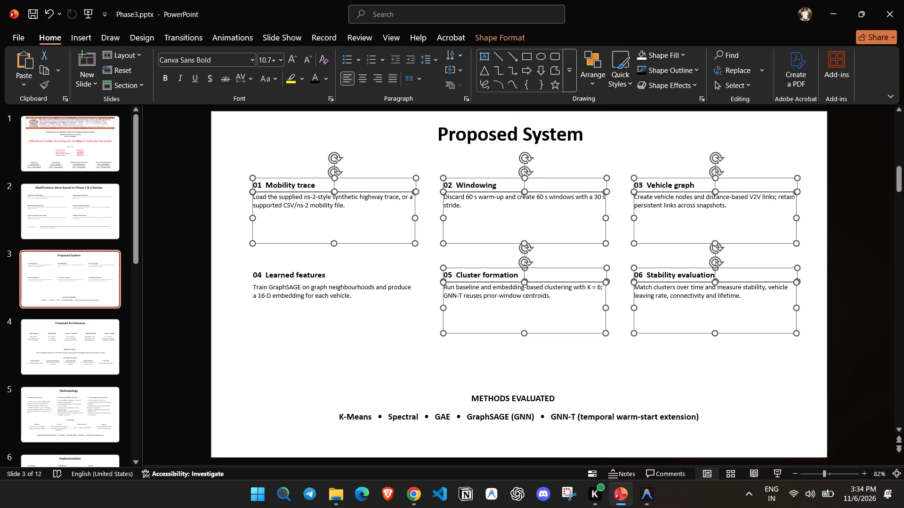
{"action": "left_click", "coordinate": [319, 291], "text": "ctrl"}
{"action": "left_click", "coordinate": [306, 269], "text": "ctrl"}
{"action": "left_click", "coordinate": [294, 59]}
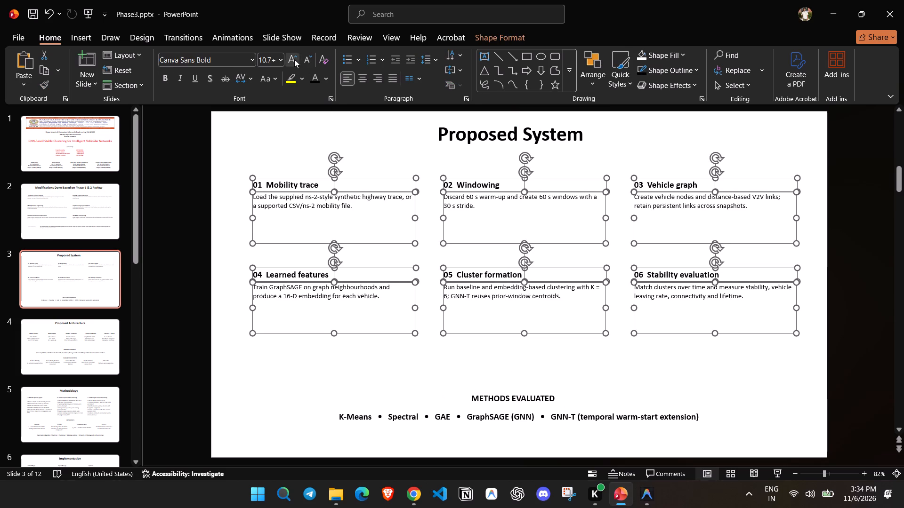
{"action": "left_click", "coordinate": [294, 59]}
{"action": "left_click", "coordinate": [280, 58]}
{"action": "left_click", "coordinate": [267, 160]}
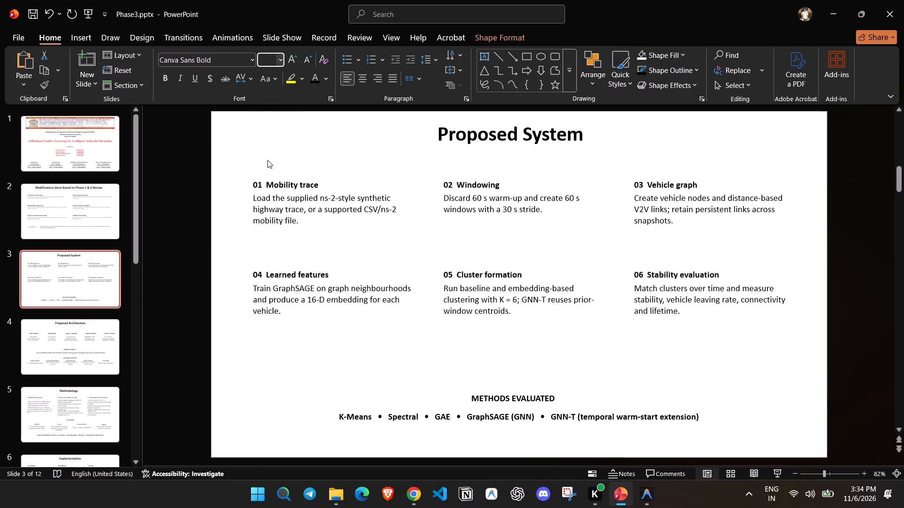
Move the six numbered headings and their descriptions together slightly down the slide.
{"action": "right_click_drag", "start_coordinate": [509, 183], "coordinate": [509, 190]}
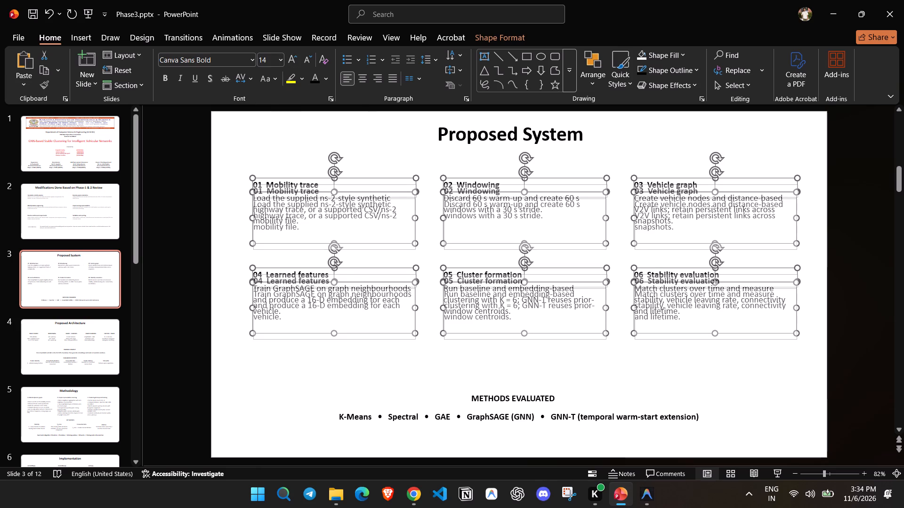
{"action": "right_click_drag", "start_coordinate": [509, 190], "coordinate": [508, 190]}
{"action": "left_click", "coordinate": [521, 198]}
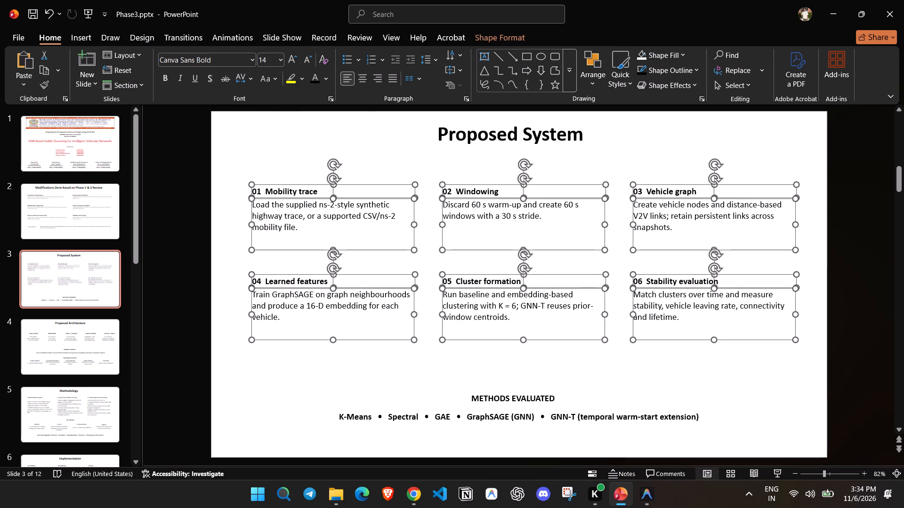
Shift the "Proposed System" title slightly to the right to centre it on the slide and save the presentation.
{"action": "left_click", "coordinate": [511, 139]}
{"action": "left_click_drag", "start_coordinate": [522, 127], "coordinate": [528, 126]}
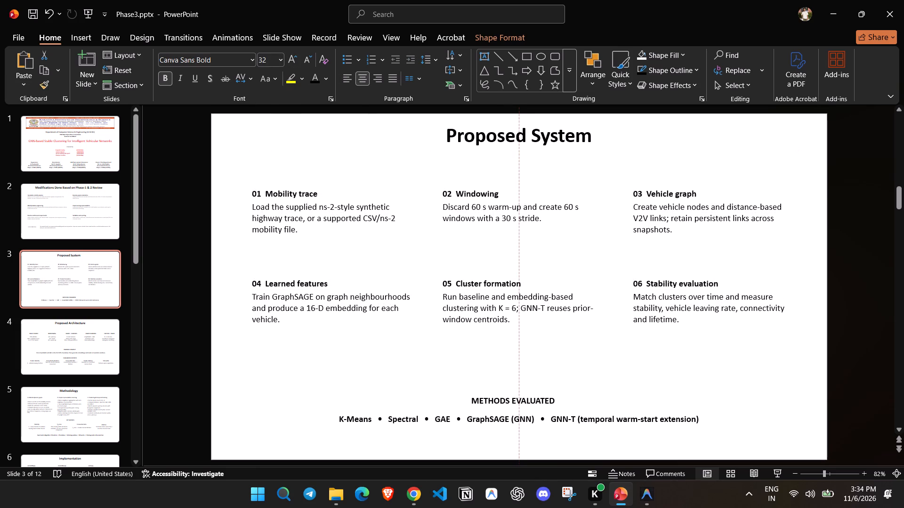
{"action": "left_click_drag", "start_coordinate": [528, 126], "coordinate": [527, 126]}
{"action": "left_click", "coordinate": [582, 161]}
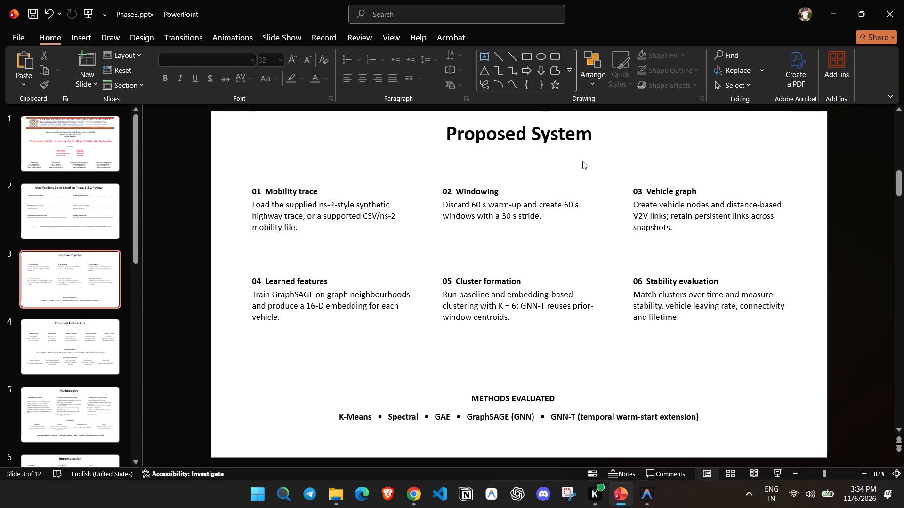
{"action": "key", "text": "ctrl+s"}
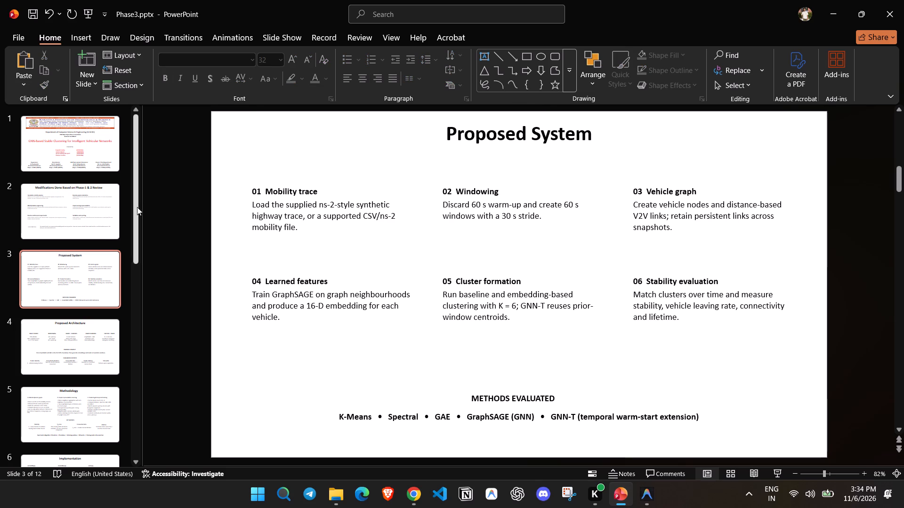
On slide 2, Modifications Done Based on Phase-1 & 2 Review, select all headings, descriptions and scope correction text below the title.
{"action": "left_click", "coordinate": [105, 210]}
{"action": "left_click", "coordinate": [474, 139]}
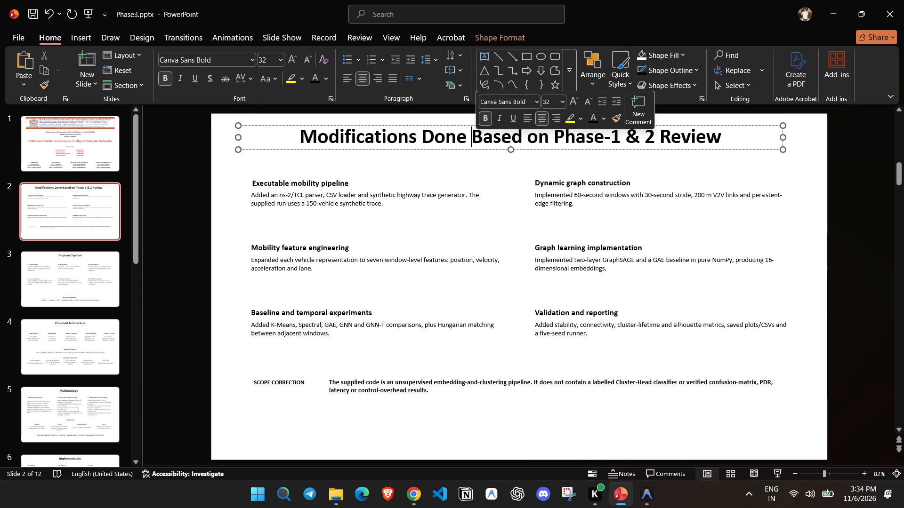
{"action": "left_click", "coordinate": [519, 159]}
{"action": "left_click_drag", "start_coordinate": [661, 417], "coordinate": [295, 188]}
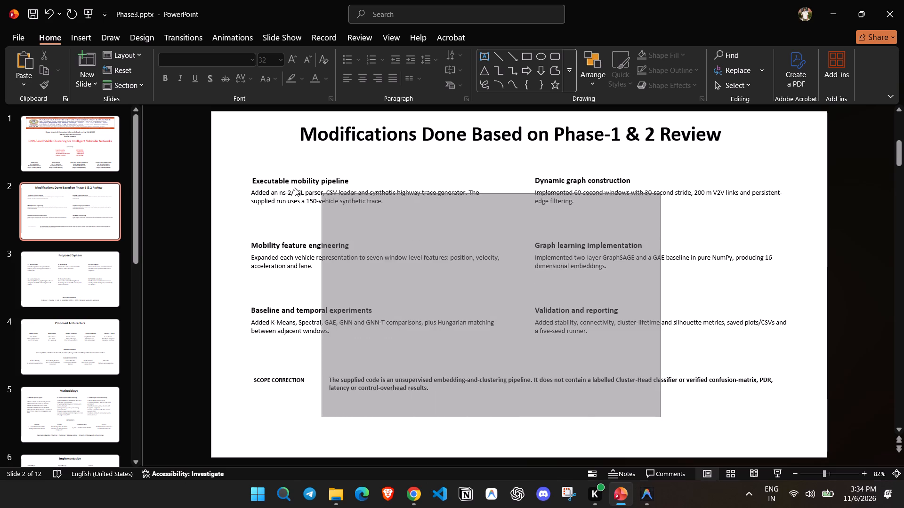
{"action": "left_click_drag", "start_coordinate": [295, 188], "coordinate": [290, 184]}
{"action": "left_click_drag", "start_coordinate": [207, 153], "coordinate": [890, 433]}
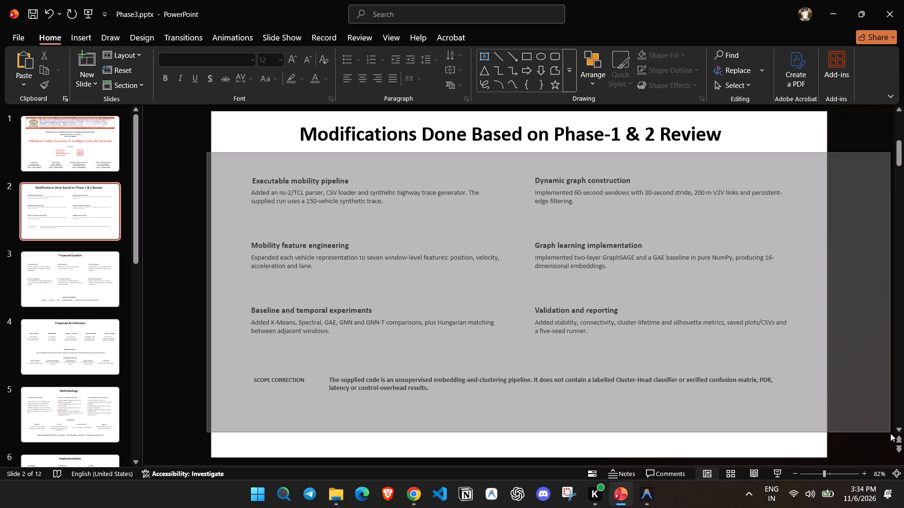
{"action": "left_click_drag", "start_coordinate": [890, 433], "coordinate": [887, 448]}
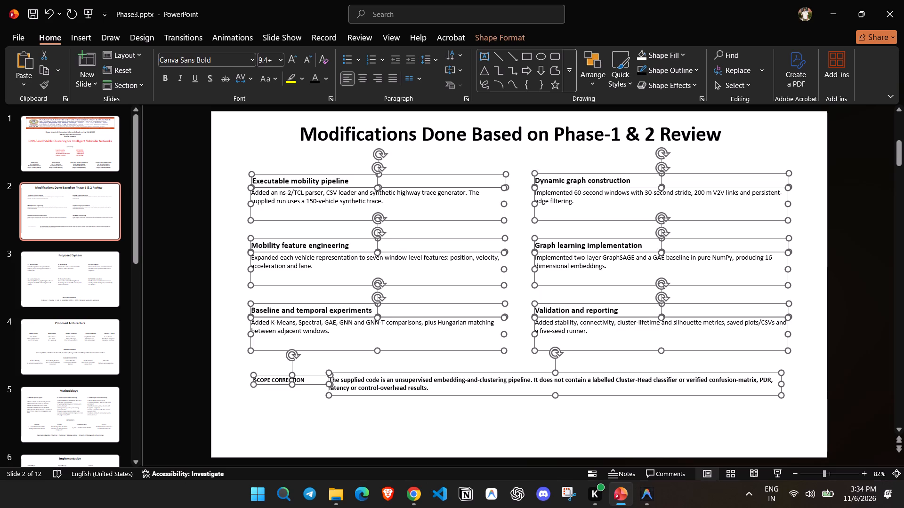
{"action": "key", "text": "super+l"}
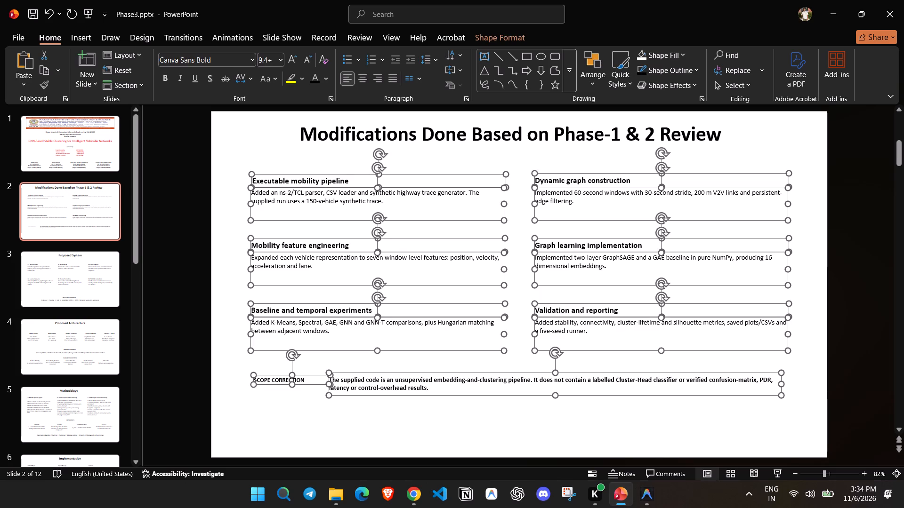
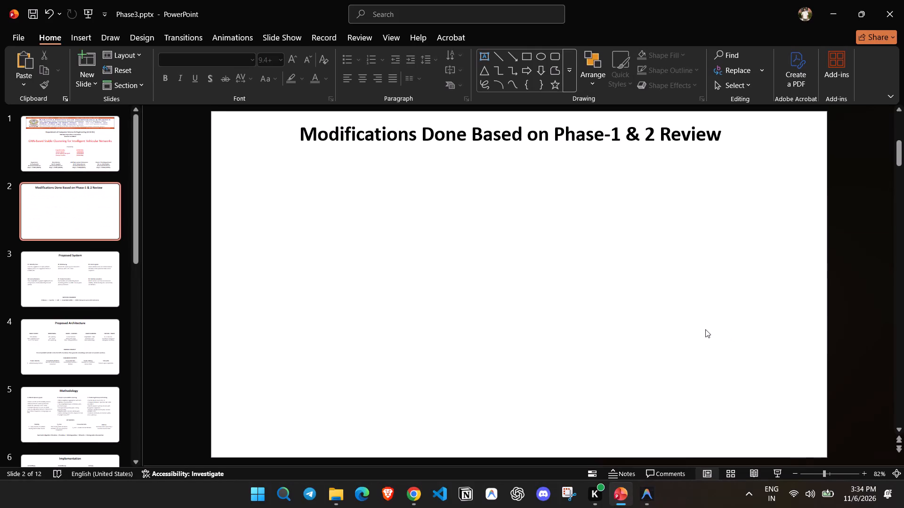
Open the desktop image DMPEC_Phase2_Updated_Slide2_Preview.png and place it side by side with the Phase3.pptx presentation.
{"action": "left_click", "coordinate": [708, 325]}
{"action": "left_click", "coordinate": [903, 507]}
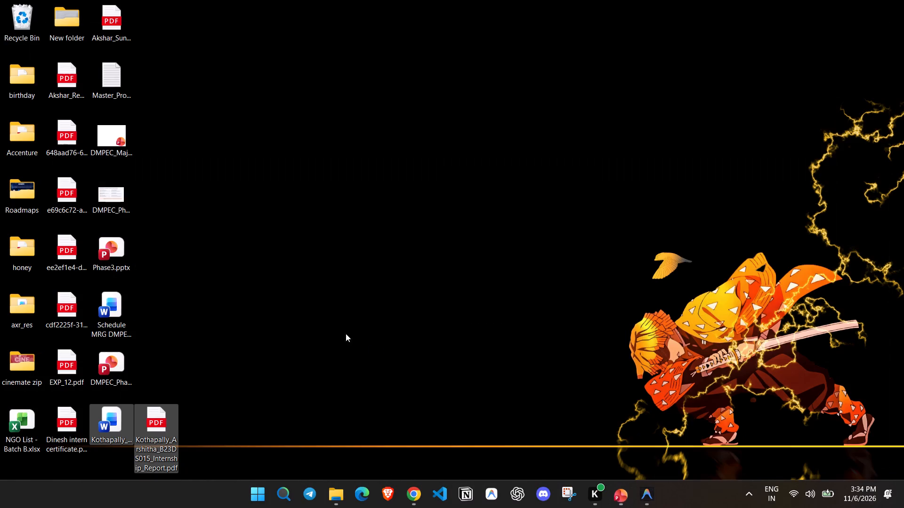
{"action": "double_click", "coordinate": [104, 194]}
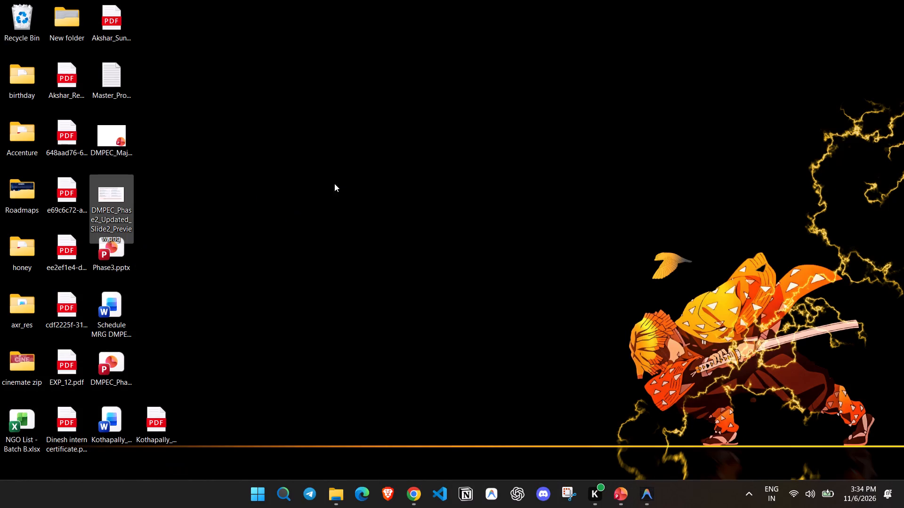
{"action": "double_click", "coordinate": [123, 196]}
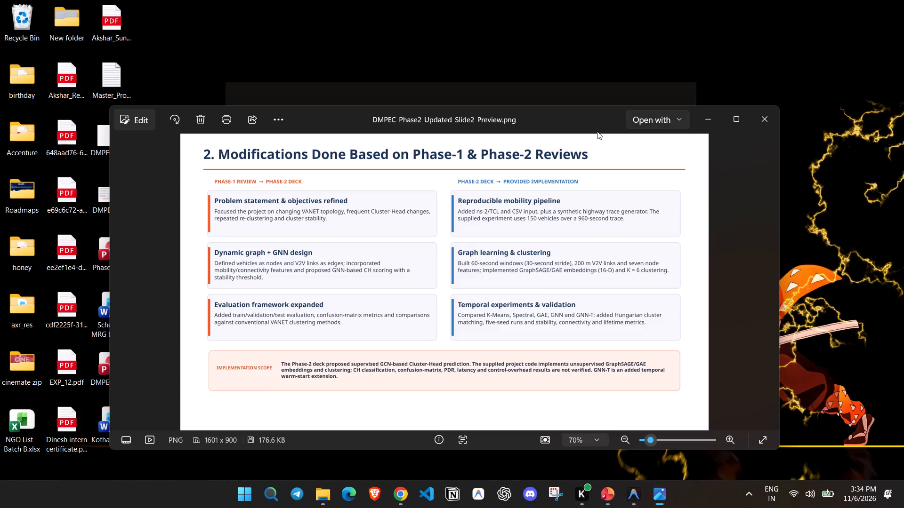
{"action": "left_click", "coordinate": [737, 122]}
{"action": "left_click_drag", "start_coordinate": [674, 11], "coordinate": [0, 212]}
{"action": "left_click", "coordinate": [623, 170]}
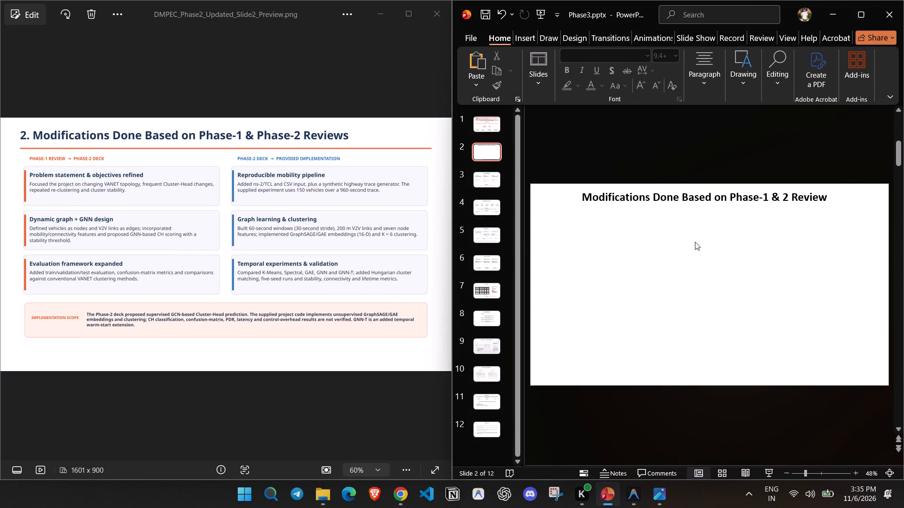
Add a text box reading "Phase-1 Review" below the slide 2 title and make it slightly wider than its text.
{"action": "left_click", "coordinate": [695, 242]}
{"action": "left_click", "coordinate": [521, 34]}
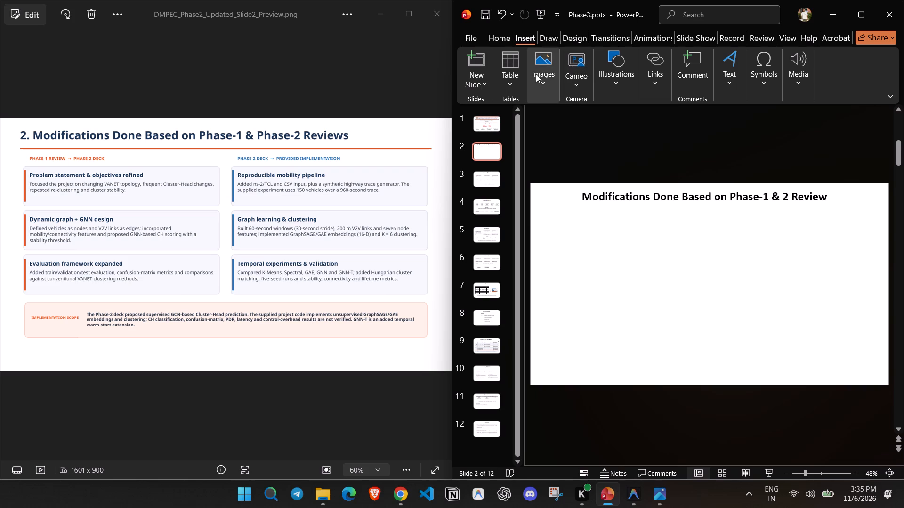
{"action": "left_click", "coordinate": [722, 75]}
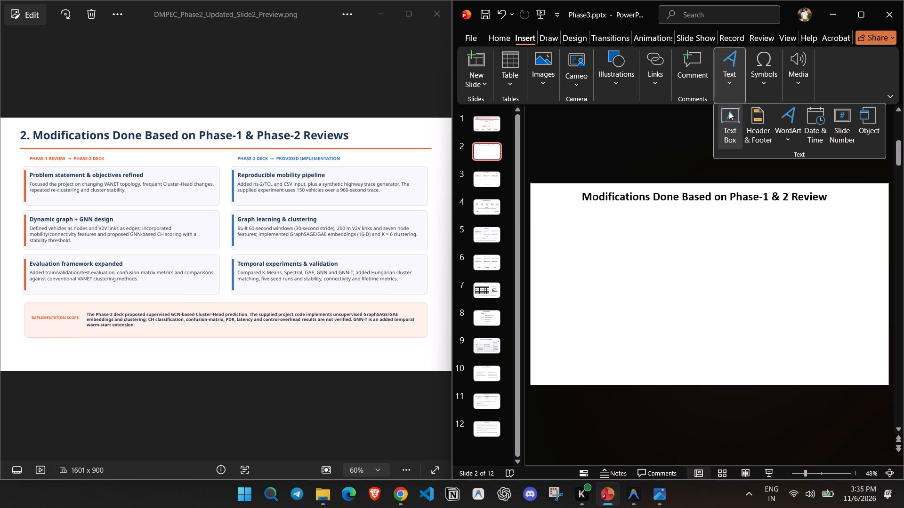
{"action": "left_click", "coordinate": [737, 119]}
{"action": "left_click", "coordinate": [558, 223]}
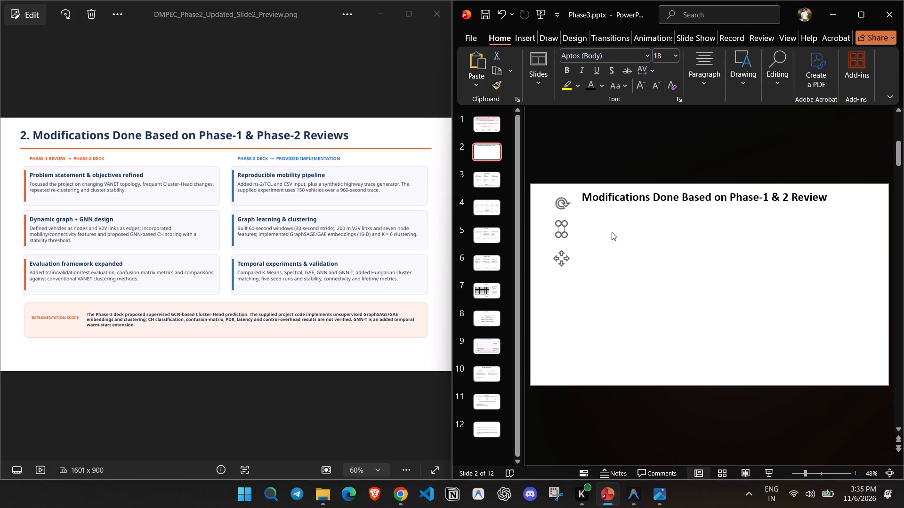
{"action": "type", "text": "Phase-1 Review"}
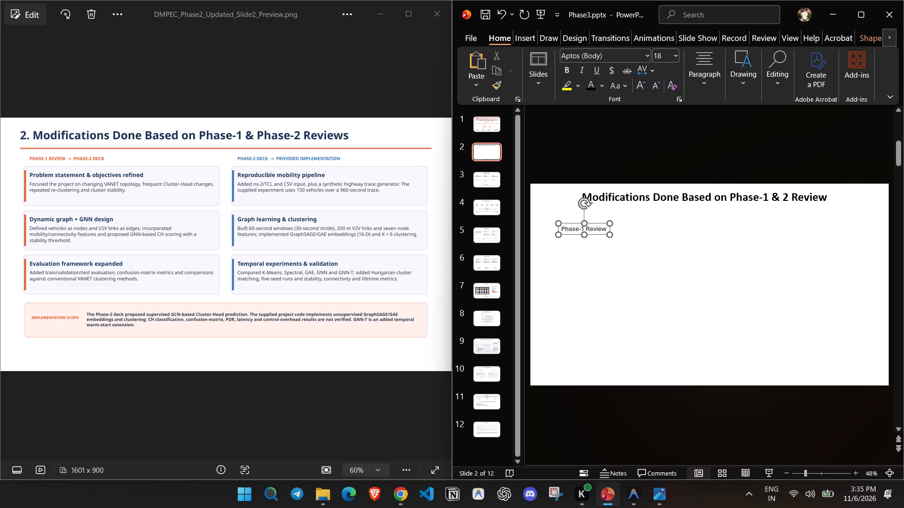
{"action": "left_click_drag", "start_coordinate": [608, 235], "coordinate": [652, 333]}
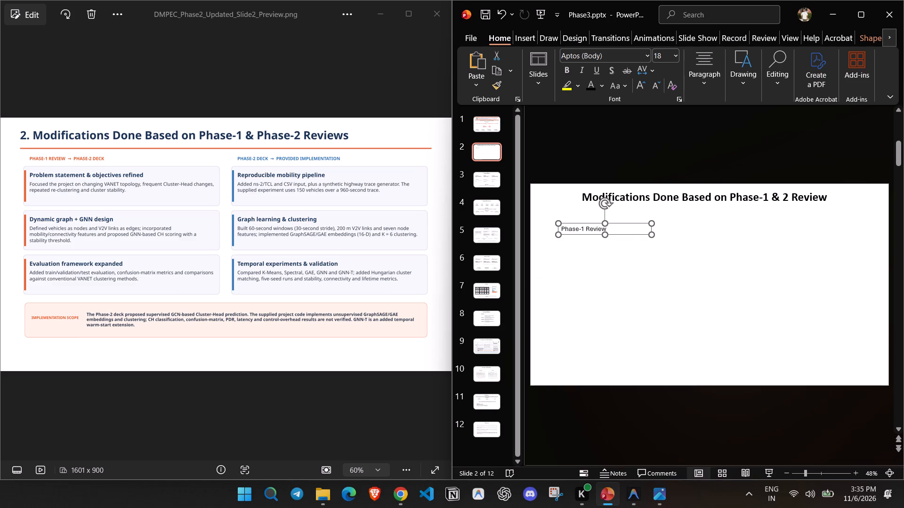
{"action": "left_click_drag", "start_coordinate": [651, 238], "coordinate": [622, 236]}
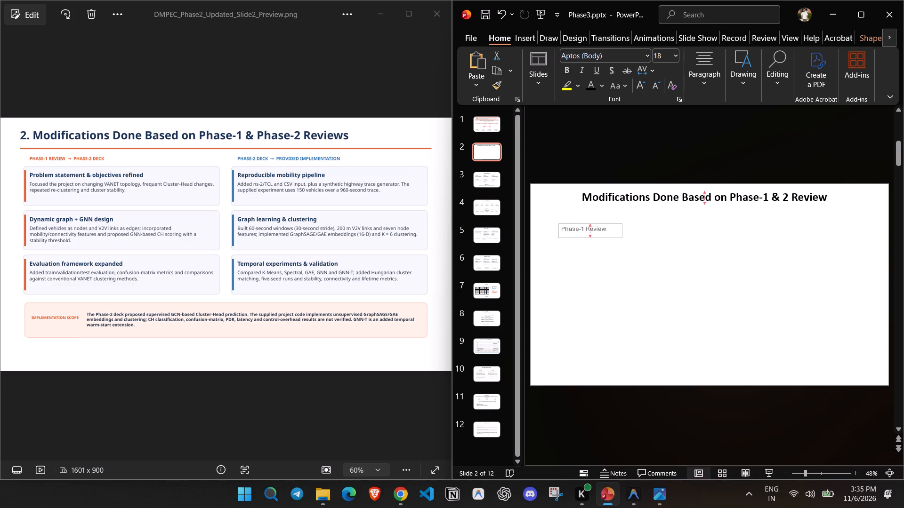
{"action": "left_click_drag", "start_coordinate": [622, 236], "coordinate": [621, 235]}
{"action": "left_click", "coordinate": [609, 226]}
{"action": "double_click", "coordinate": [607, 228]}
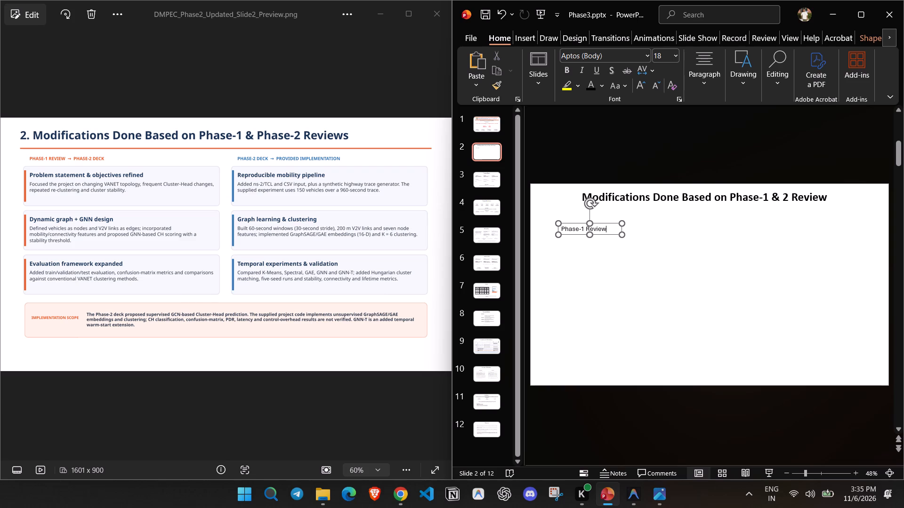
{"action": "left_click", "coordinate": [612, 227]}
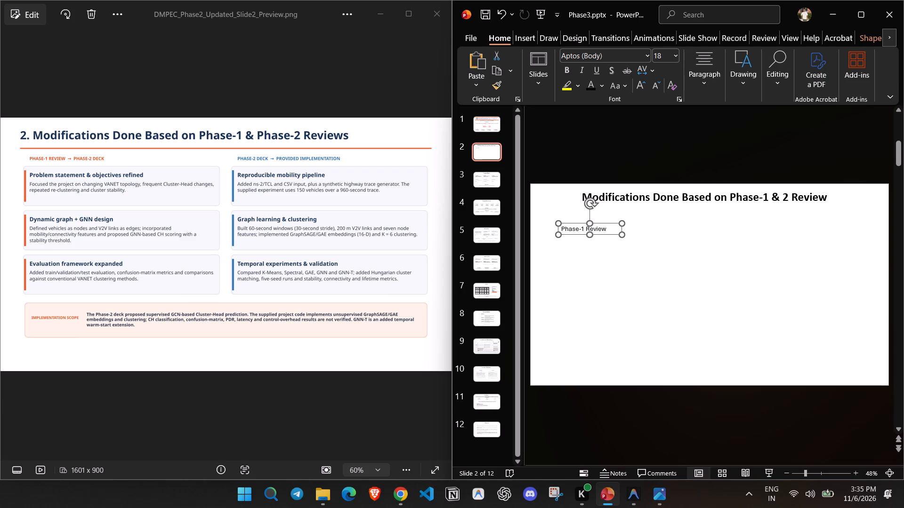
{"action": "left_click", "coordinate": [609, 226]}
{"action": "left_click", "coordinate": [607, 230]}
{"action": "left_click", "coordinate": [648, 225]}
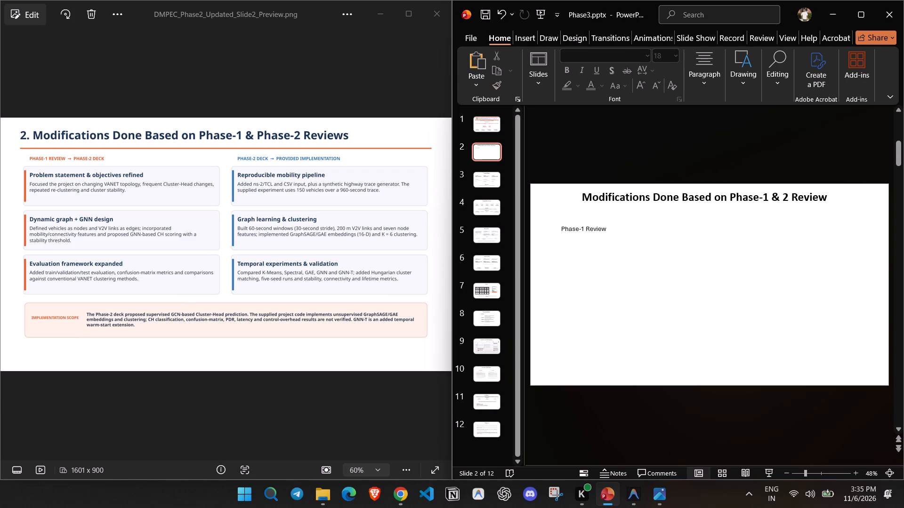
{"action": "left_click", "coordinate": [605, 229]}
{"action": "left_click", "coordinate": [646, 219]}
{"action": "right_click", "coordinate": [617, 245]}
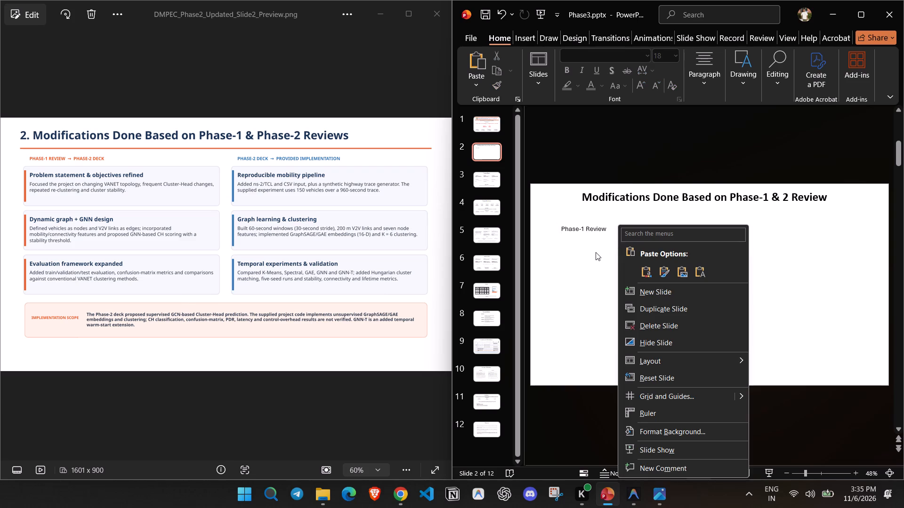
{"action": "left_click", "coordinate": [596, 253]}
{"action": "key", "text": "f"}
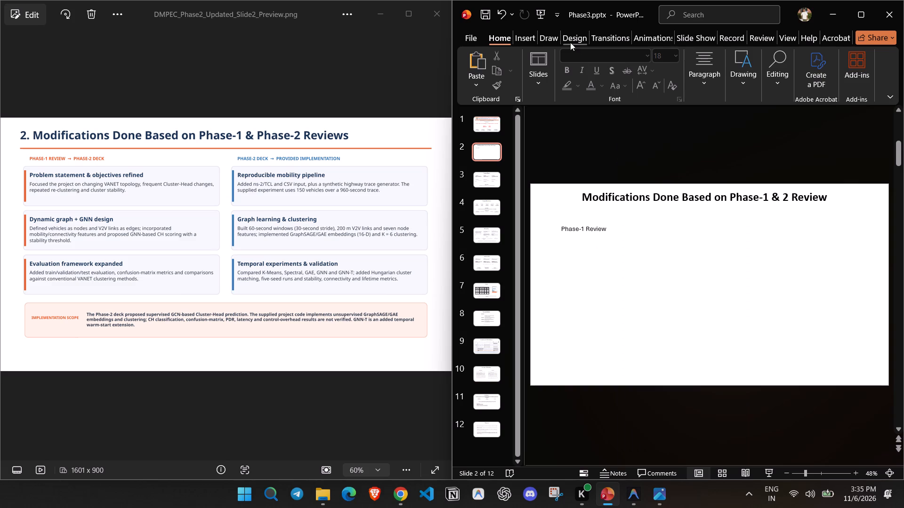
Add a second text box below "Phase-1 Review" with the heading "Problem Statement & Objectives refined".
{"action": "left_click", "coordinate": [533, 39]}
{"action": "left_click", "coordinate": [731, 76]}
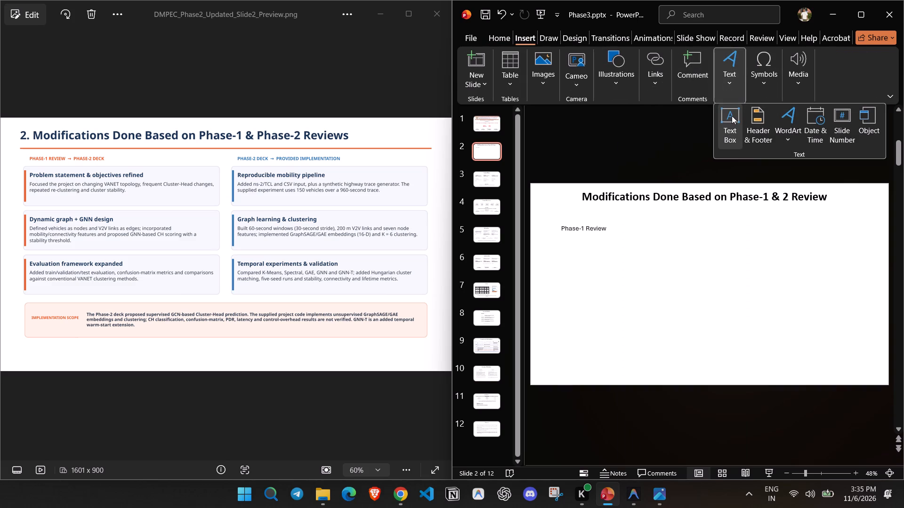
{"action": "left_click", "coordinate": [732, 117]}
{"action": "left_click", "coordinate": [564, 247]}
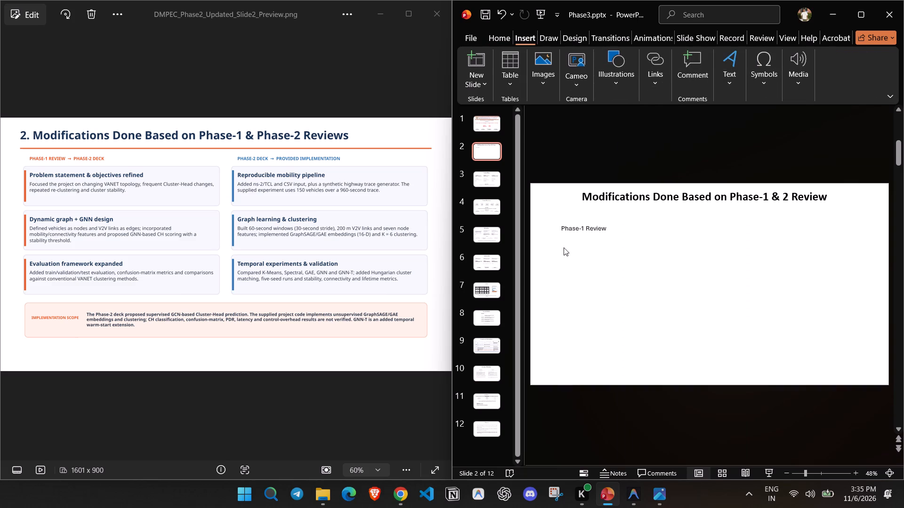
{"action": "type", "text": "Problem Statement"}
{"action": "key", "text": "space"}
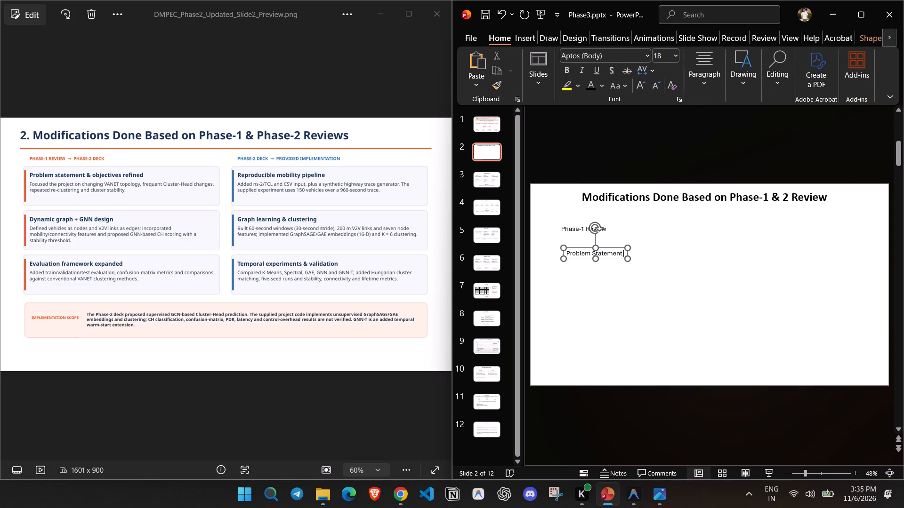
{"action": "type", "text": "& Objectived"}
{"action": "key", "text": "BackSpace"}
{"action": "key", "text": "s"}
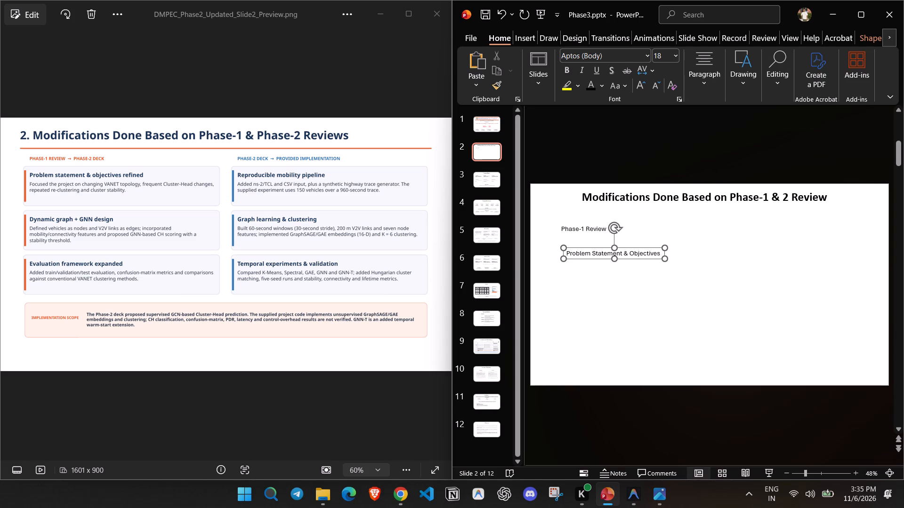
{"action": "key", "text": "space"}
{"action": "type", "text": "refines"}
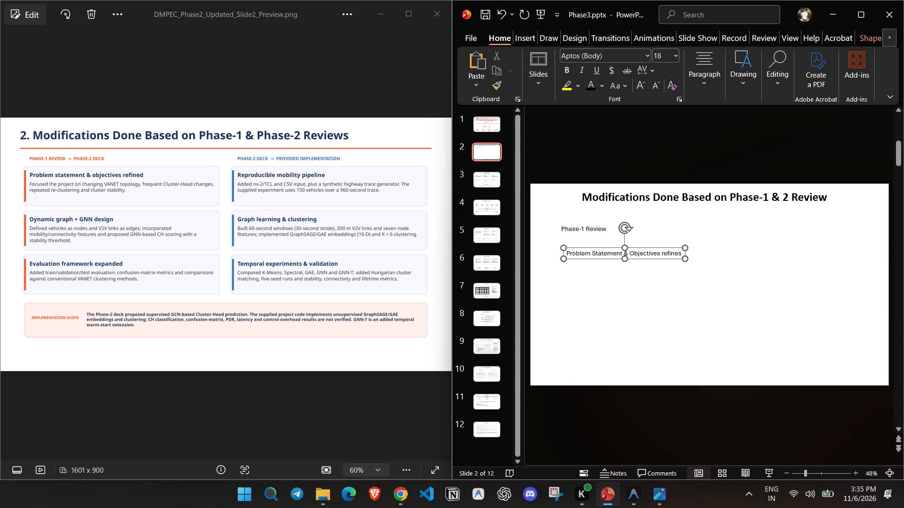
{"action": "key", "text": "BackSpace"}
{"action": "key", "text": "d"}
On a new line under that heading, start the description with "Focuses the project on changing VANET".
{"action": "key", "text": "shift+Return"}
{"action": "type", "text": "Focu"}
{"action": "key", "text": "BackSpace"}
{"action": "type", "text": "uses the project"}
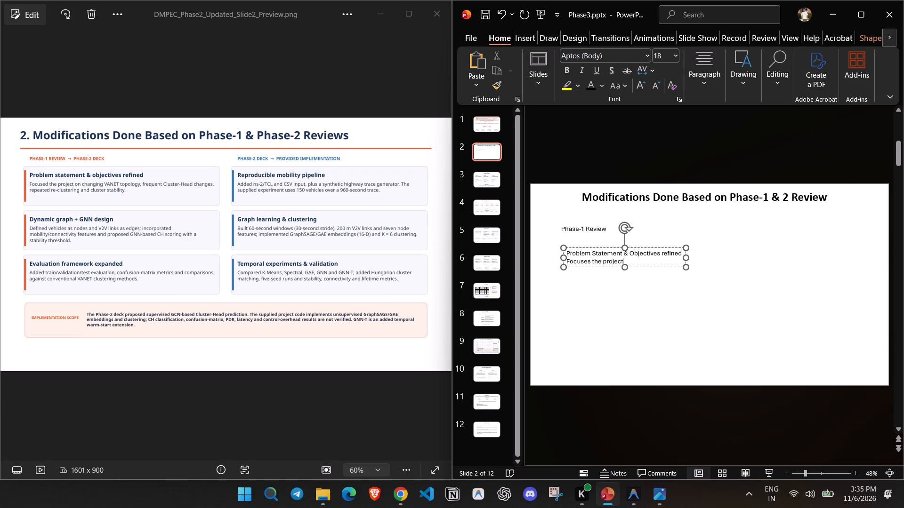
{"action": "key", "text": "space"}
{"action": "type", "text": "o"}
{"action": "key", "text": "space"}
{"action": "key", "text": "BackSpace"}
{"action": "type", "text": "n changed"}
{"action": "key", "text": "space"}
{"action": "key", "text": "BackSpace"}
{"action": "key", "text": "BackSpace"}
{"action": "key", "text": "BackSpace"}
{"action": "type", "text": "ing"}
{"action": "key", "text": "space"}
{"action": "type", "text": "VANET"}
{"action": "key", "text": "BackSpace"}
{"action": "type", "text": "T"}
{"action": "key", "text": "space"}
Continue the description line after "VANET" with "toplogy, Cluser-Head Changes,".
{"action": "type", "text": "toplog"}
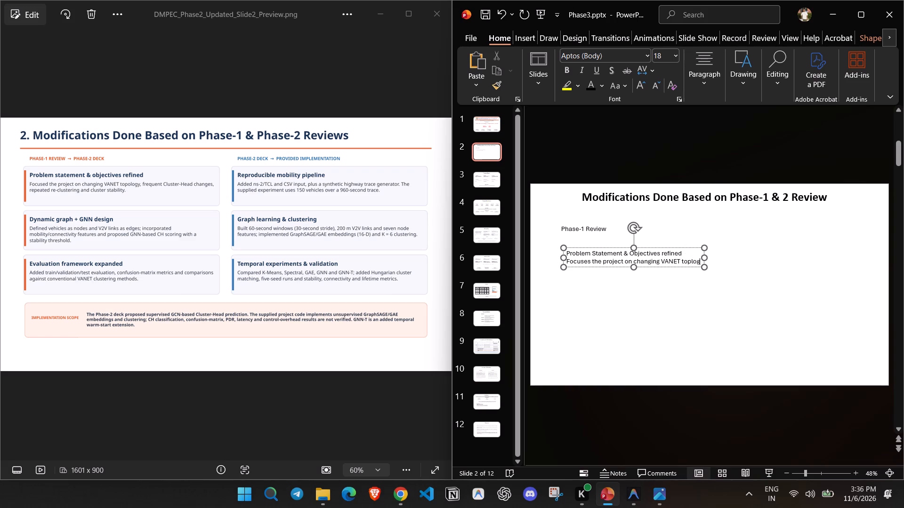
{"action": "key", "text": "BackSpace"}
{"action": "type", "text": "goy,"}
{"action": "key", "text": "space"}
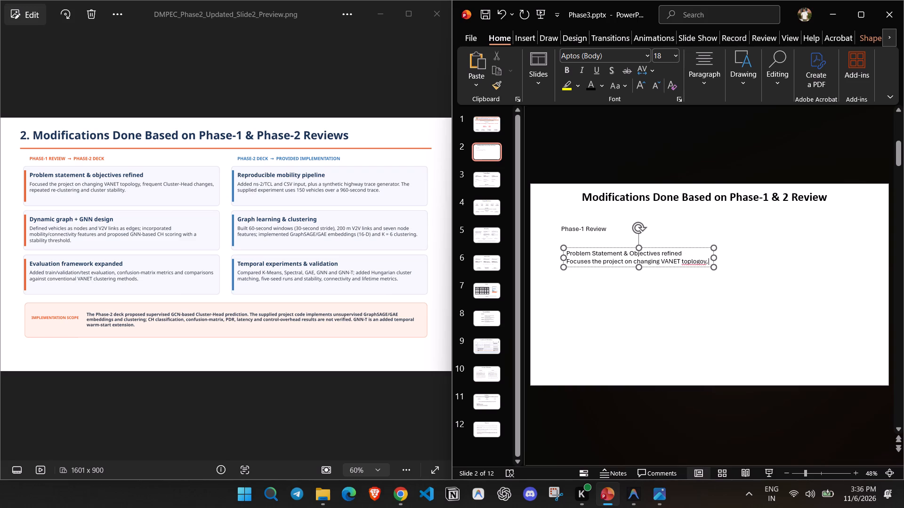
{"action": "key", "text": "BackSpace"}
{"action": "key", "text": "BackSpace"}
{"action": "key", "text": "BackSpace"}
{"action": "key", "text": "BackSpace"}
{"action": "key", "text": "BackSpace"}
{"action": "type", "text": "goy"}
{"action": "key", "text": "BackSpace"}
{"action": "key", "text": "BackSpace"}
{"action": "type", "text": "y"}
{"action": "key", "text": "space"}
{"action": "key", "text": "BackSpace"}
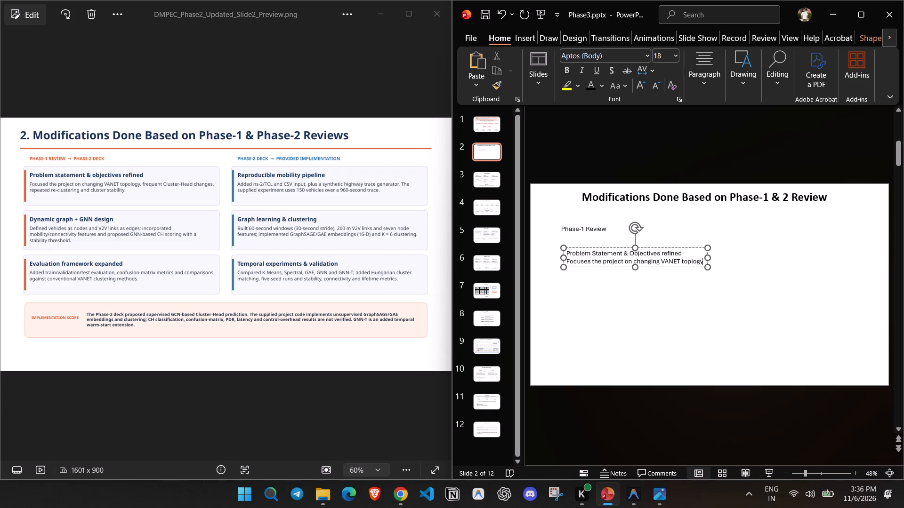
{"action": "type", "text": ", Cluser"}
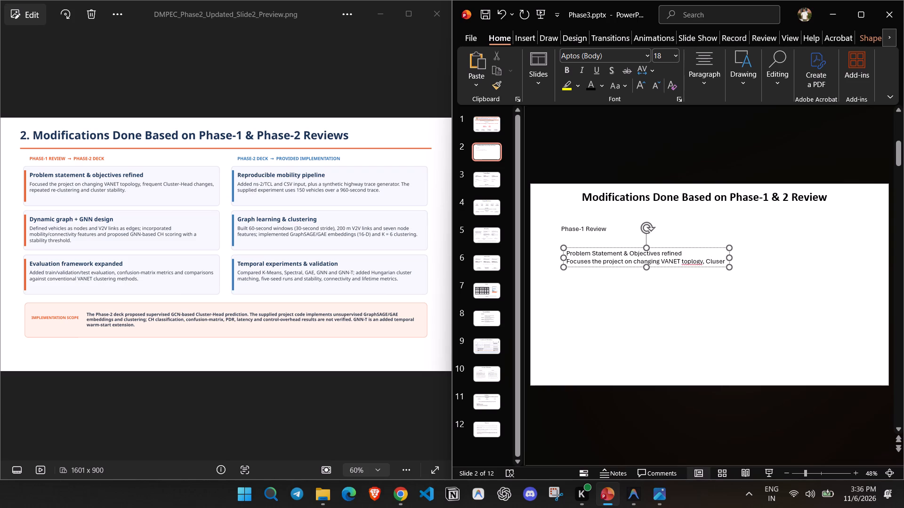
{"action": "key", "text": "minus"}
{"action": "type", "text": "Head"}
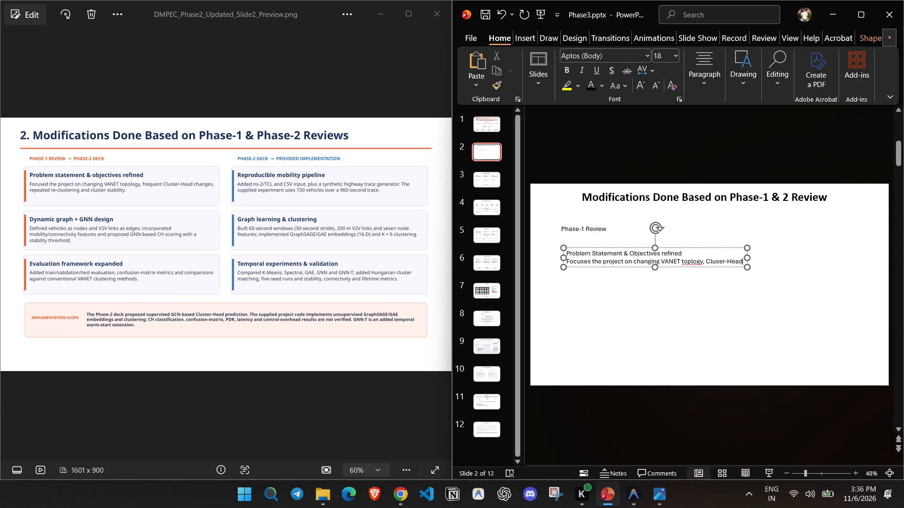
{"action": "key", "text": "space"}
{"action": "type", "text": "Changes,"}
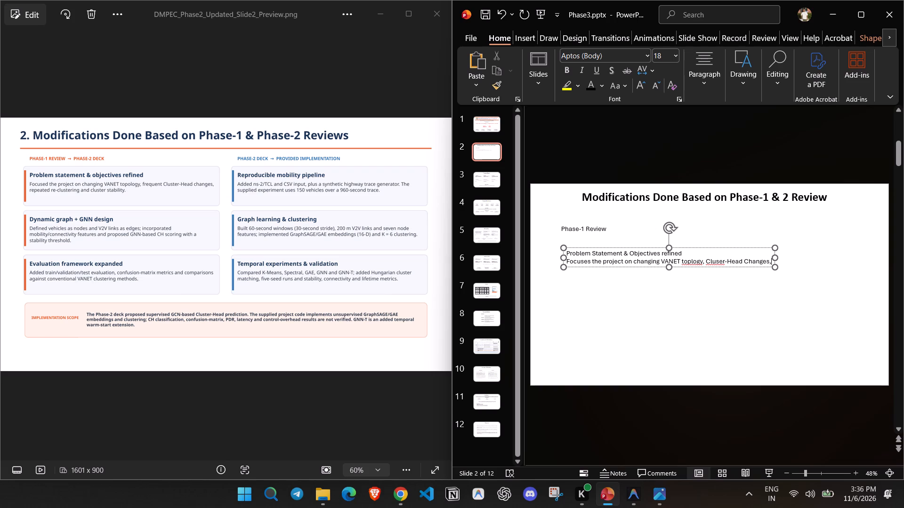
Correct the spelling of "toplogy" to "topology" and "Cluser" to "Cluster" in the description using the suggested corrections.
{"action": "right_click", "coordinate": [695, 260]}
{"action": "left_click", "coordinate": [718, 276]}
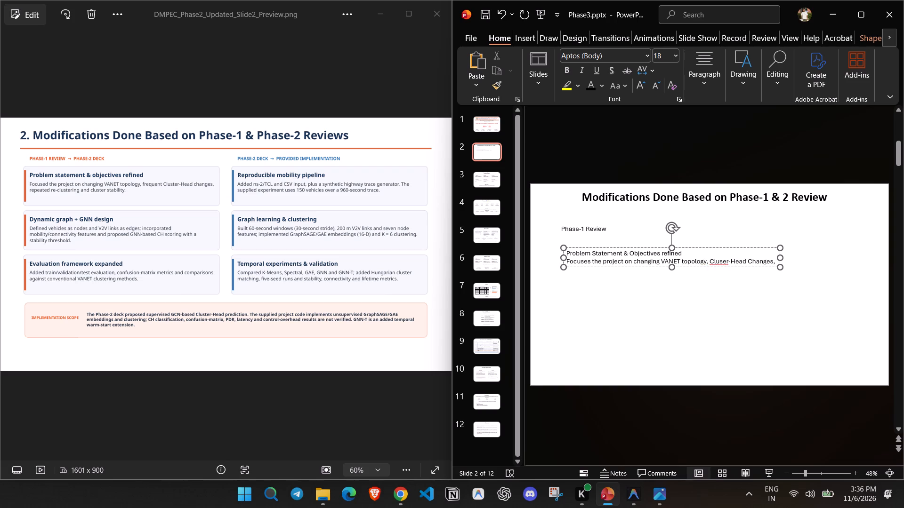
{"action": "right_click", "coordinate": [718, 261]}
{"action": "left_click", "coordinate": [746, 285]}
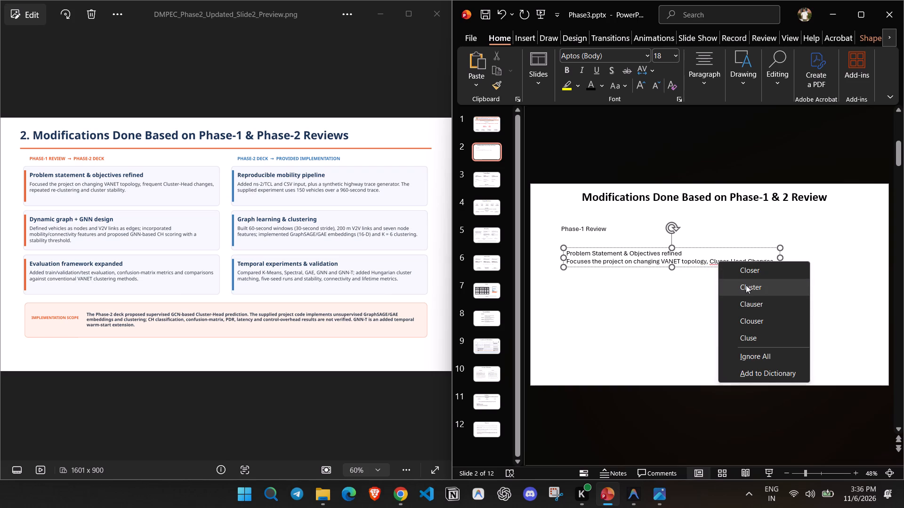
Finish the first description by replacing the comma after "Cluster-Head Changes" with "and cluster stability.".
{"action": "left_click", "coordinate": [777, 260]}
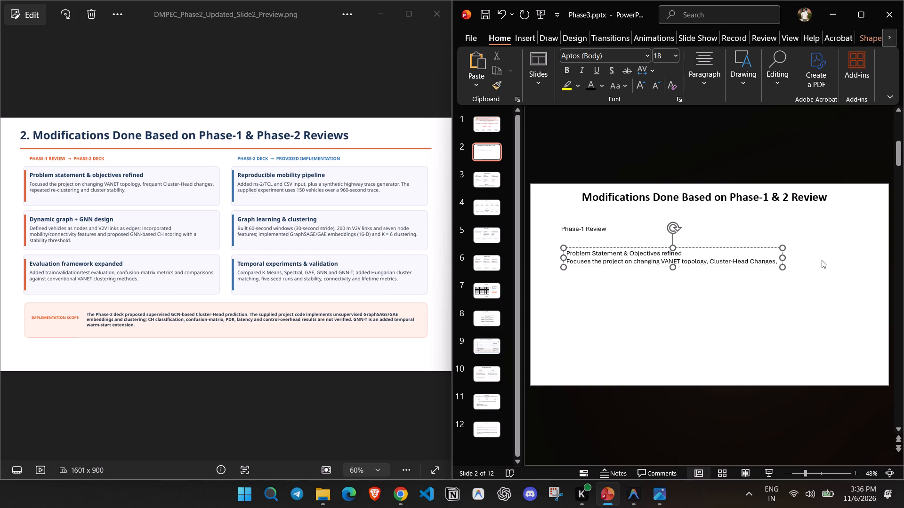
{"action": "key", "text": "space"}
{"action": "key", "text": "BackSpace"}
{"action": "key", "text": "BackSpace"}
{"action": "key", "text": "space"}
{"action": "type", "text": "and clust S"}
{"action": "key", "text": "BackSpace"}
{"action": "key", "text": "BackSpace"}
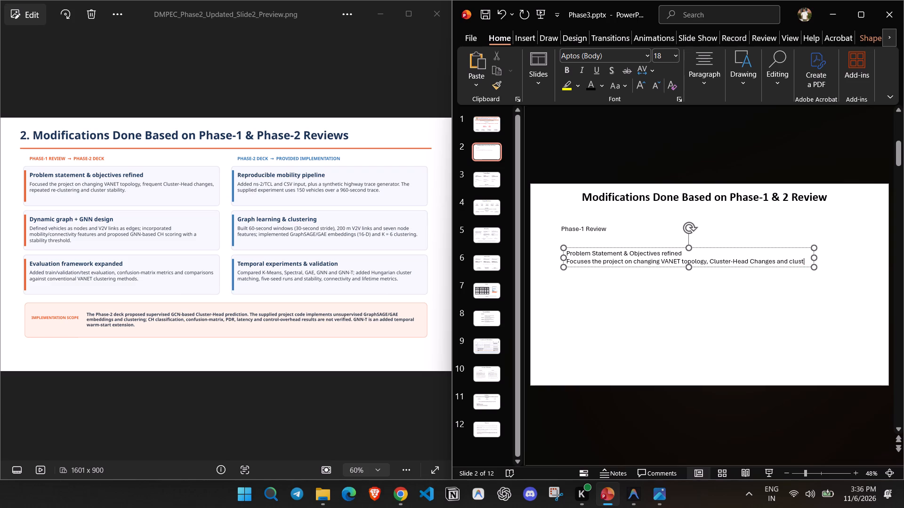
{"action": "type", "text": "er stability."}
Narrow the "Problem Statement & Objectives refined" text box so its description wraps, and move it up, left-aligned beneath "Phase-1 Review".
{"action": "left_click_drag", "start_coordinate": [841, 255], "coordinate": [692, 263]}
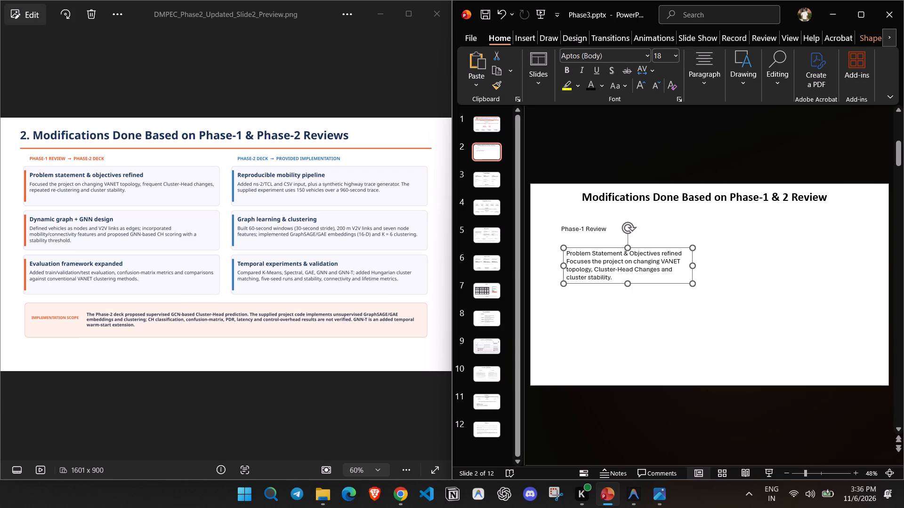
{"action": "right_click", "coordinate": [644, 247]}
{"action": "left_click", "coordinate": [622, 332]}
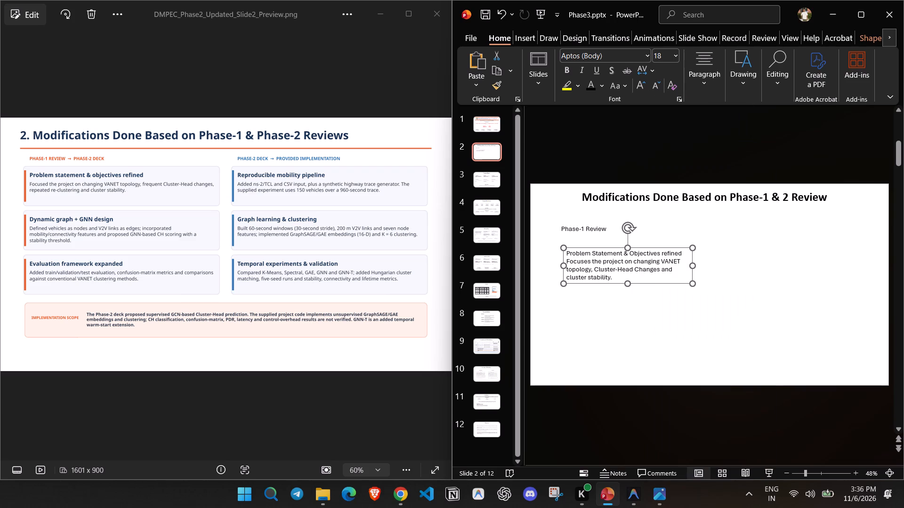
{"action": "left_click", "coordinate": [626, 280]}
{"action": "left_click", "coordinate": [655, 235]}
{"action": "left_click", "coordinate": [636, 258]}
{"action": "left_click_drag", "start_coordinate": [638, 248], "coordinate": [632, 238]}
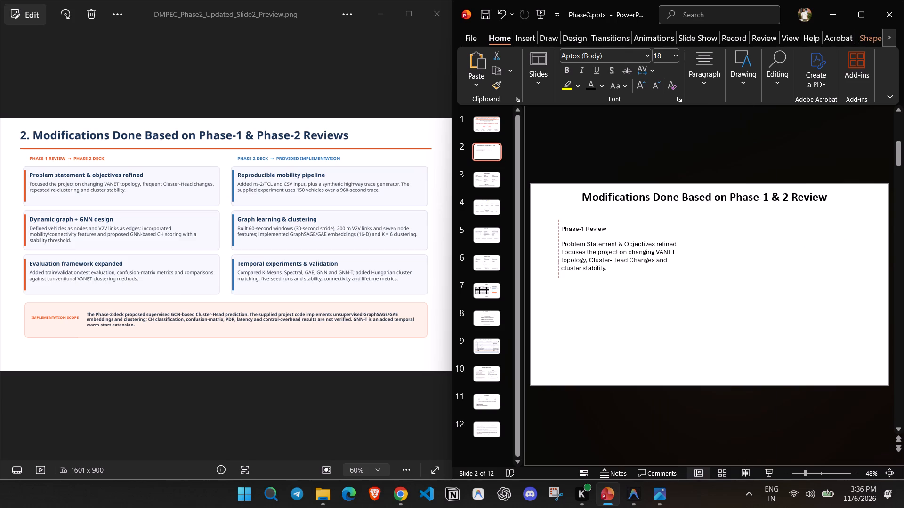
{"action": "left_click_drag", "start_coordinate": [632, 238], "coordinate": [632, 238]}
{"action": "left_click", "coordinate": [721, 224]}
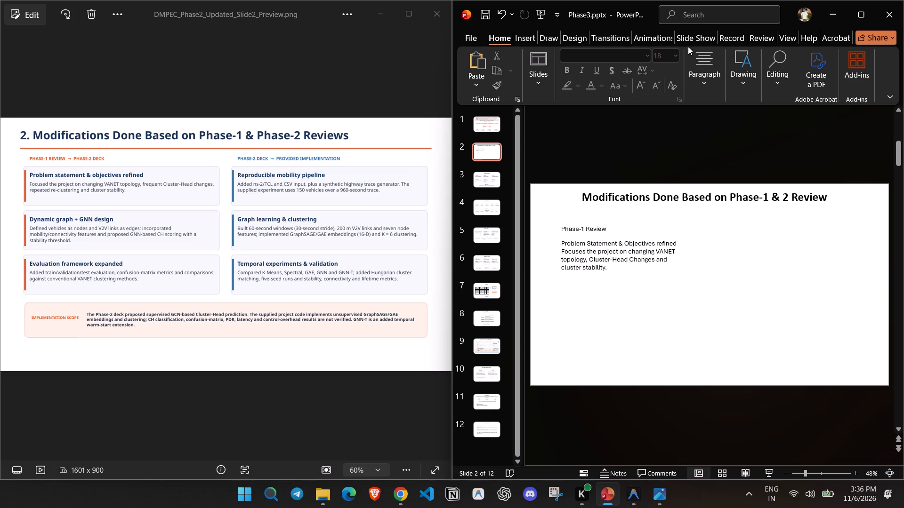
Add a text box below the first description with the correctly spelled heading "Dynamic Graph".
{"action": "left_click", "coordinate": [517, 33]}
{"action": "left_click", "coordinate": [722, 65]}
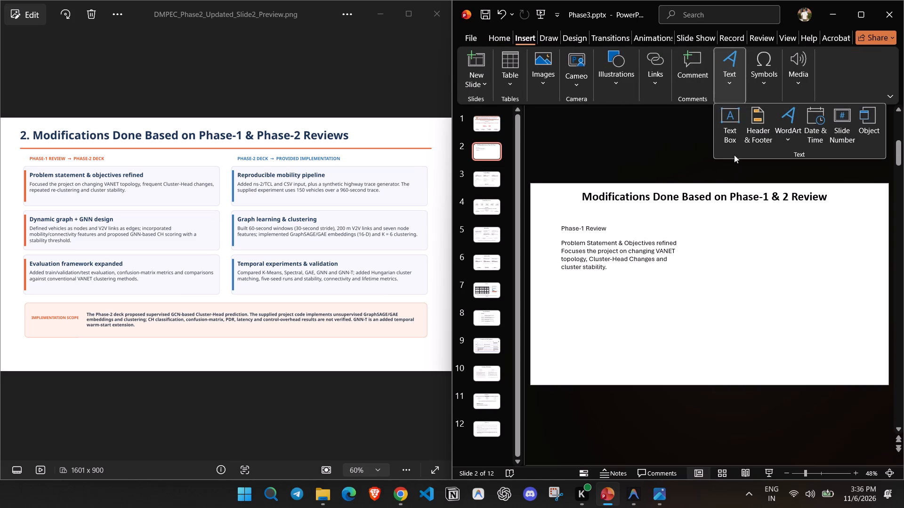
{"action": "left_click", "coordinate": [733, 129]}
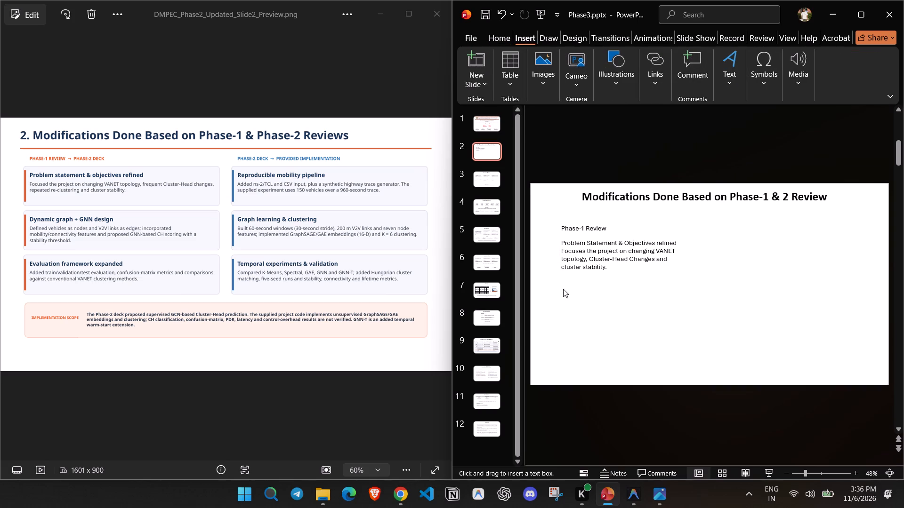
{"action": "left_click", "coordinate": [563, 289]}
{"action": "type", "text": "Dyanmic"}
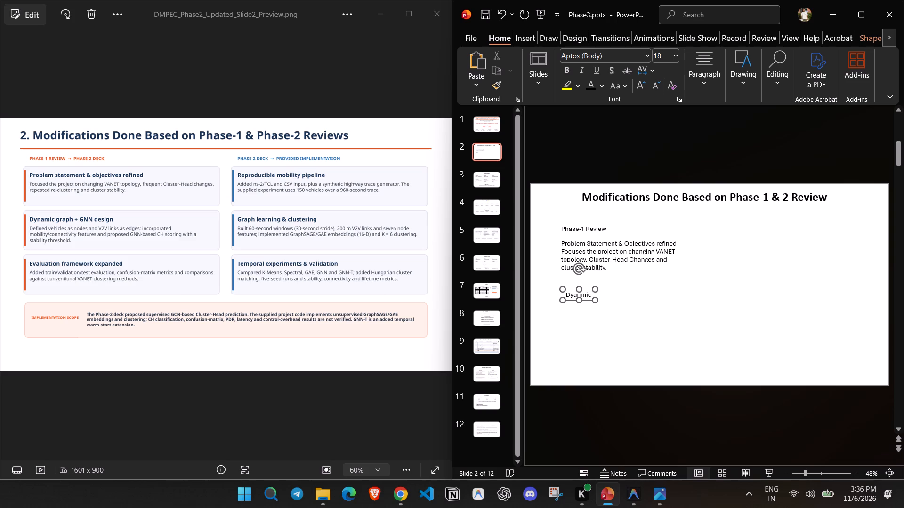
{"action": "key", "text": "space"}
{"action": "type", "text": "Graph"}
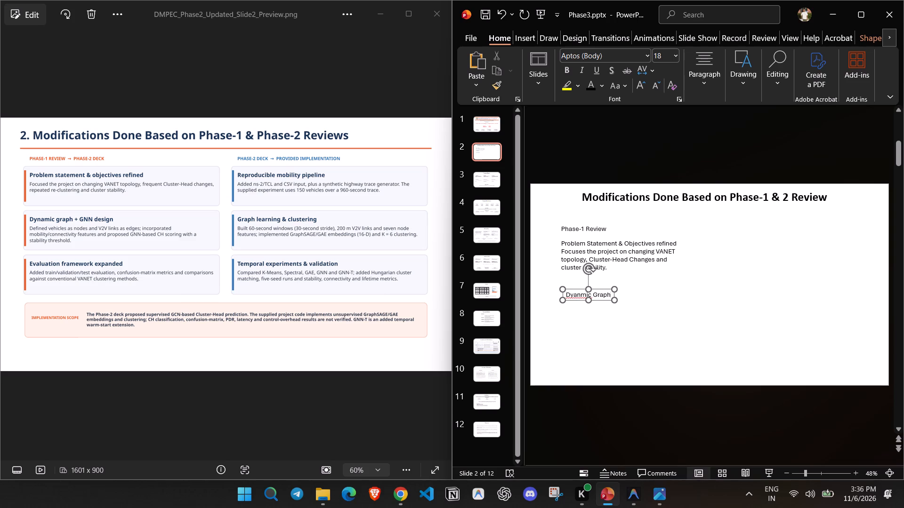
{"action": "right_click", "coordinate": [581, 295]}
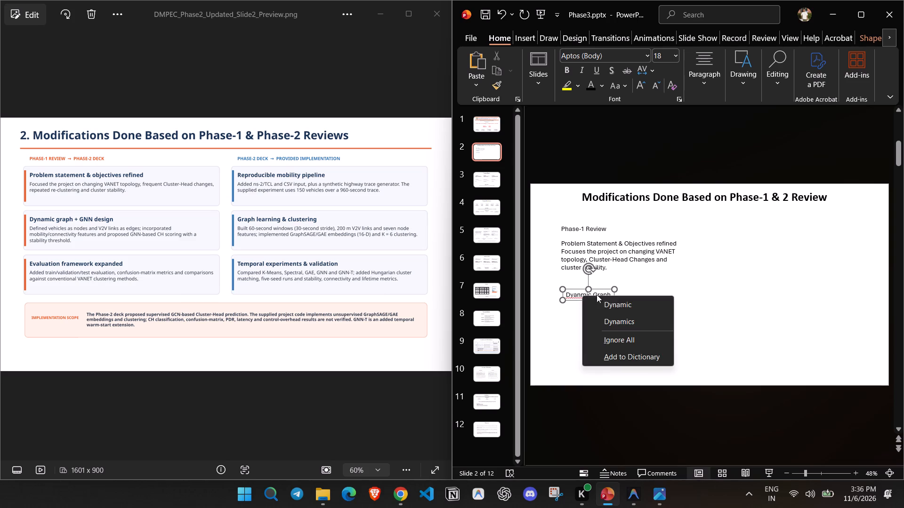
{"action": "left_click", "coordinate": [606, 298]}
{"action": "left_click", "coordinate": [610, 294]}
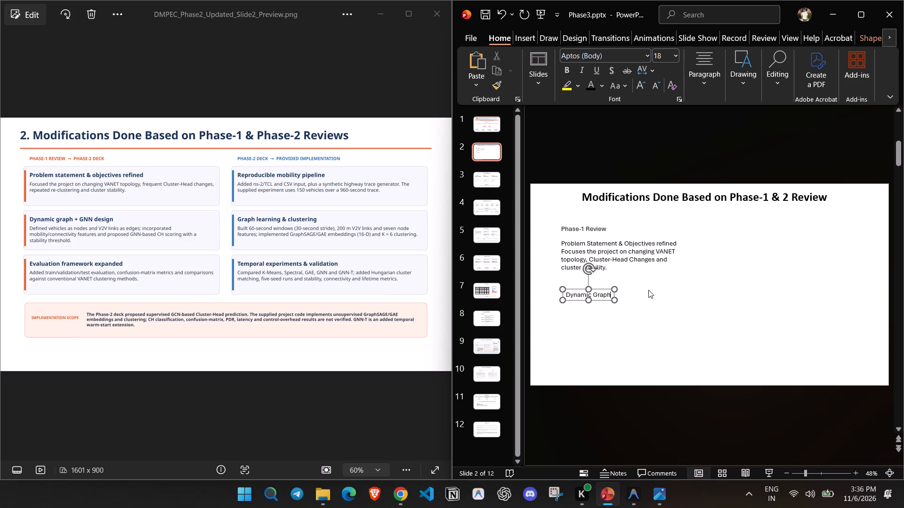
Under the "Dynamic Graph" heading, add the correctly spelled line "Defined Vehicles as nodes and V2V lines as edges".
{"action": "key", "text": "shift+Return"}
{"action": "type", "text": "Defined Vechin"}
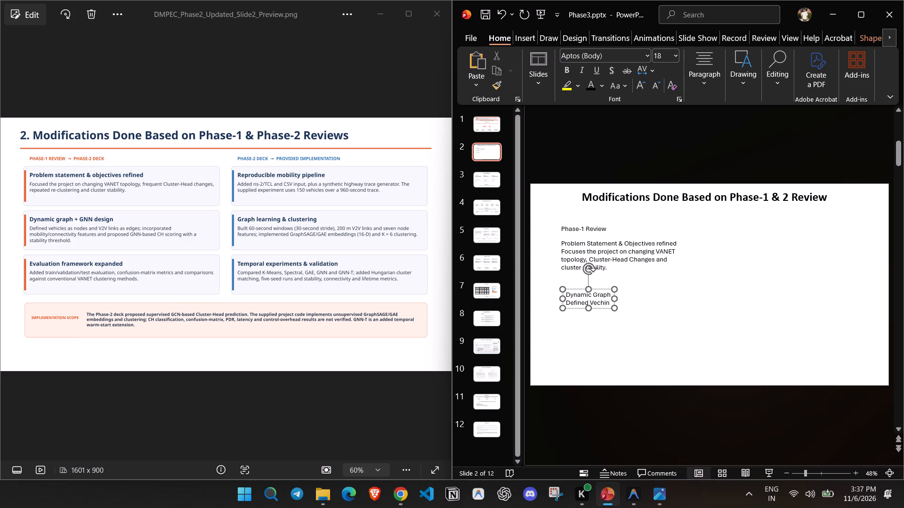
{"action": "key", "text": "BackSpace"}
{"action": "type", "text": "cles as nodes and V@"}
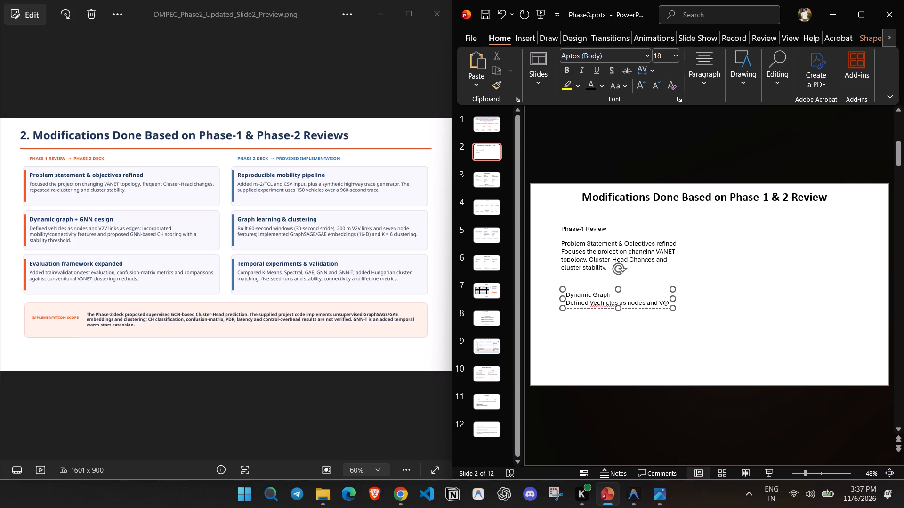
{"action": "key", "text": "BackSpace"}
{"action": "type", "text": "2V lines as edges"}
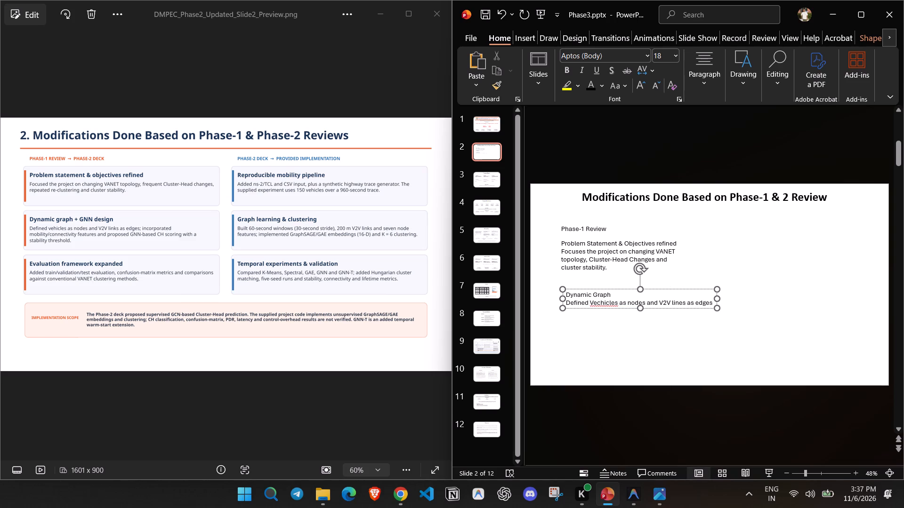
{"action": "right_click", "coordinate": [600, 308]}
{"action": "right_click", "coordinate": [597, 302]}
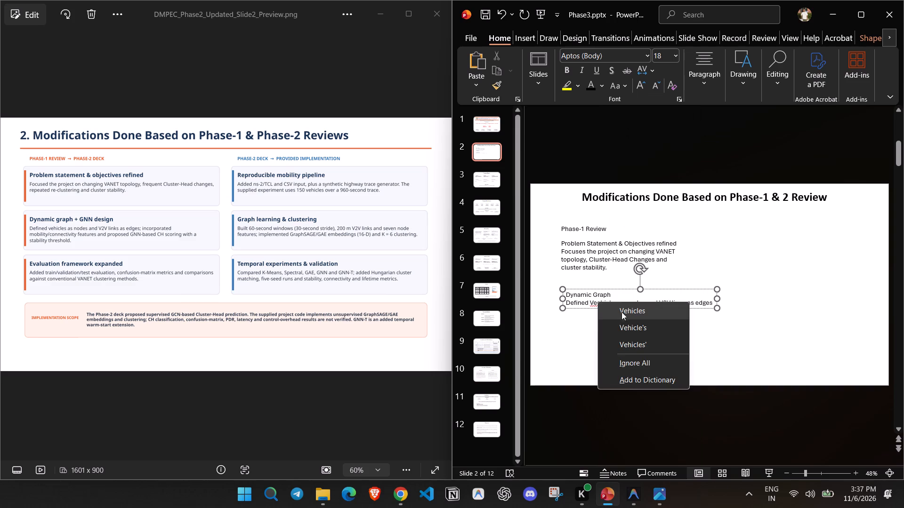
{"action": "left_click", "coordinate": [621, 312]}
{"action": "left_click", "coordinate": [749, 288]}
Move the "Dynamic Graph" text box up so it sits just below the first block, aligned with its left edge.
{"action": "left_click", "coordinate": [626, 290]}
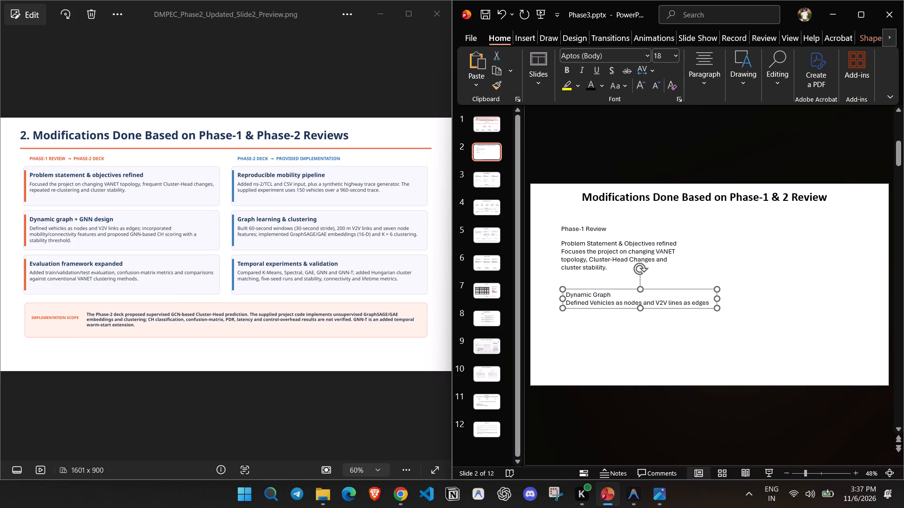
{"action": "left_click_drag", "start_coordinate": [621, 292], "coordinate": [618, 287]}
{"action": "left_click", "coordinate": [623, 333]}
{"action": "left_click", "coordinate": [646, 305]}
{"action": "left_click_drag", "start_coordinate": [654, 290], "coordinate": [651, 278]}
{"action": "left_click", "coordinate": [769, 246]}
Add a text box below the "Dynamic Graph" block with the heading "Evaluation Framework".
{"action": "left_click", "coordinate": [515, 35]}
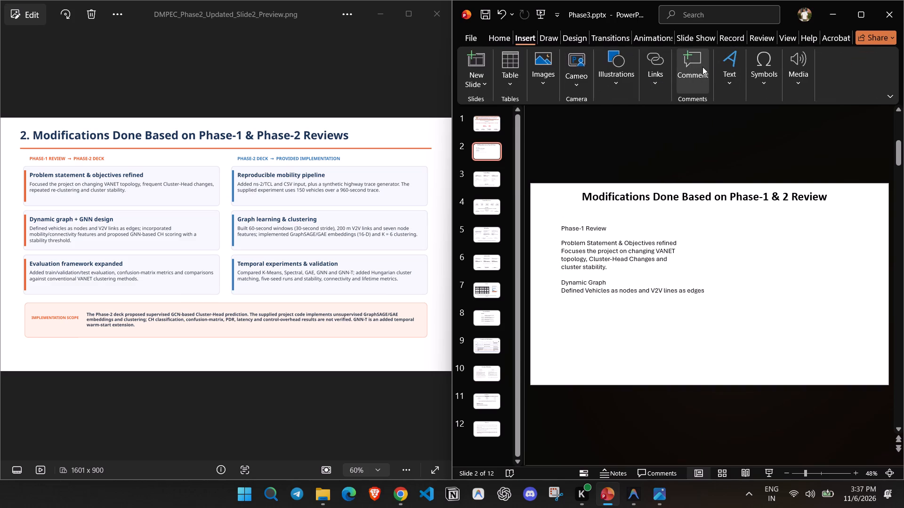
{"action": "left_click", "coordinate": [725, 74]}
{"action": "left_click", "coordinate": [731, 119]}
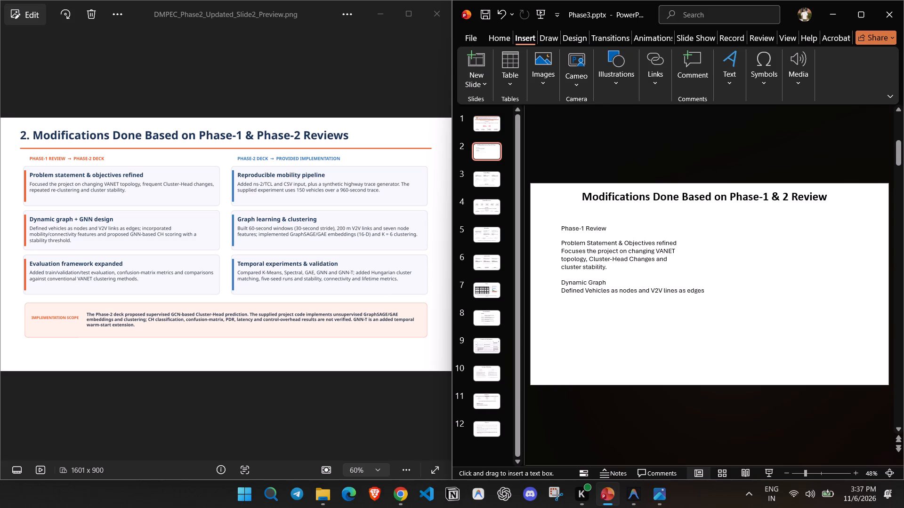
{"action": "left_click", "coordinate": [561, 310]}
{"action": "type", "text": "Ev"}
{"action": "type", "text": "al"}
{"action": "type", "text": "uation Framework"}
On a new line under "Evaluation Framework", start the description with "Added training, test evaluation".
{"action": "key", "text": "Return"}
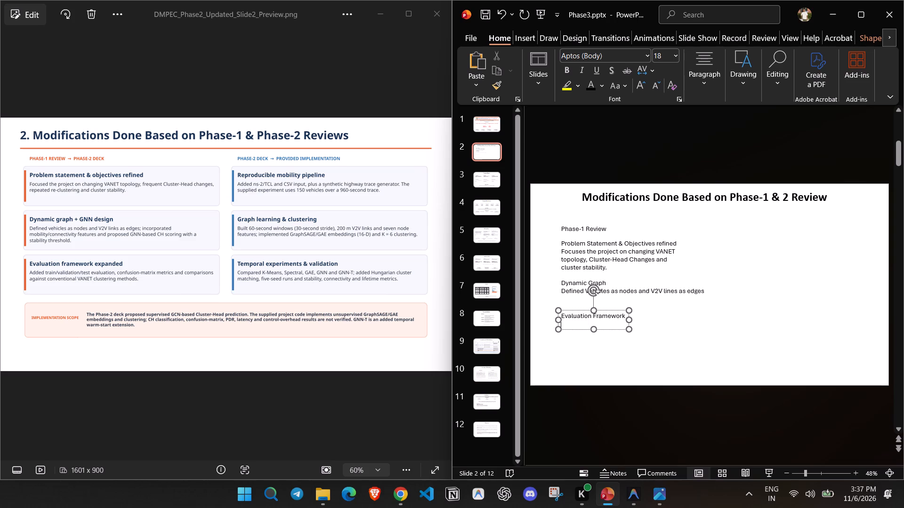
{"action": "type", "text": "Added training, test evaliuat"}
{"action": "key", "text": "BackSpace"}
{"action": "key", "text": "BackSpace"}
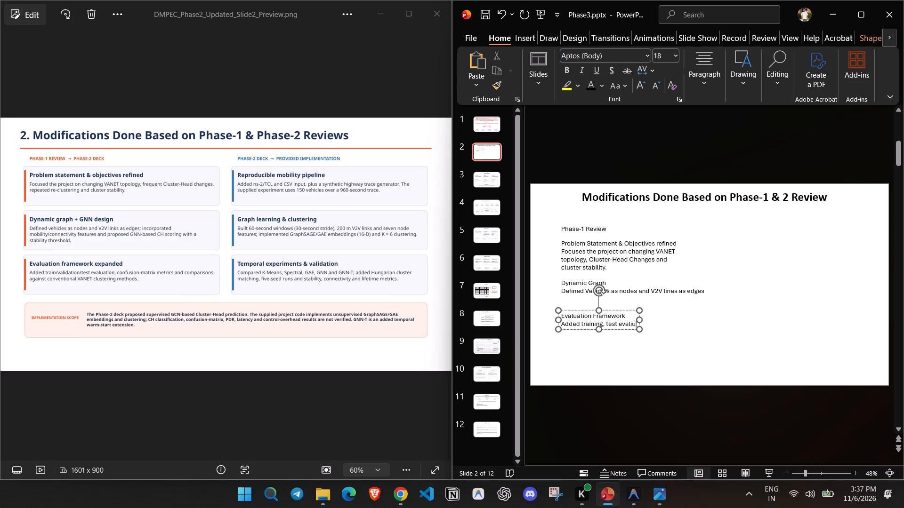
{"action": "key", "text": "BackSpace"}
{"action": "key", "text": "BackSpace"}
{"action": "type", "text": "uation"}
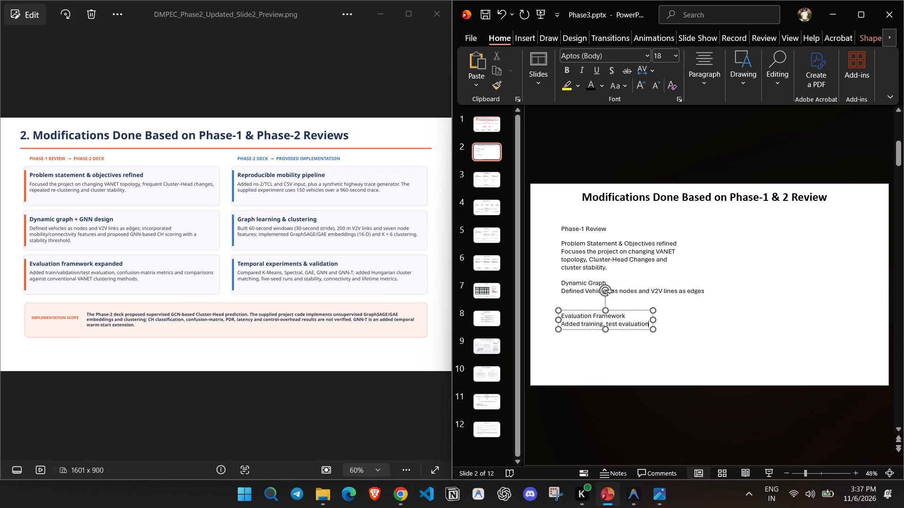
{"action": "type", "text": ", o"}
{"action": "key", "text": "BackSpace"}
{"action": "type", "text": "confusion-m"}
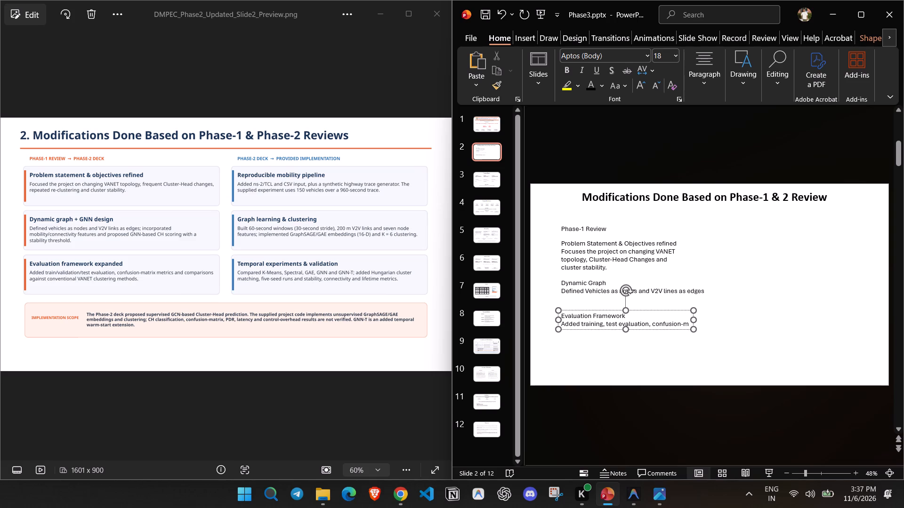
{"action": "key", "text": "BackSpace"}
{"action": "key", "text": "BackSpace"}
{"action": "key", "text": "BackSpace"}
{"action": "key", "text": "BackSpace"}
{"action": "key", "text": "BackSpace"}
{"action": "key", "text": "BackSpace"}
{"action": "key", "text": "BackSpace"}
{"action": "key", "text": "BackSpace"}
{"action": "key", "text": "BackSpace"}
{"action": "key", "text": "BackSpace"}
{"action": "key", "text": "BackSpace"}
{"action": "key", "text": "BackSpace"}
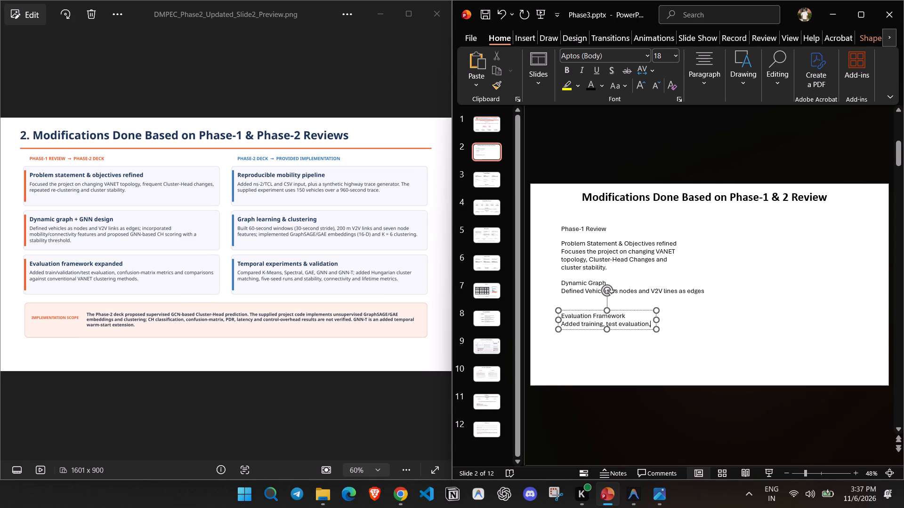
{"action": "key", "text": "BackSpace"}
Complete the Evaluation Framework description with "and comparison against conventional VANET clustering methods.".
{"action": "key", "text": "space"}
{"action": "type", "text": "and compan"}
{"action": "key", "text": "BackSpace"}
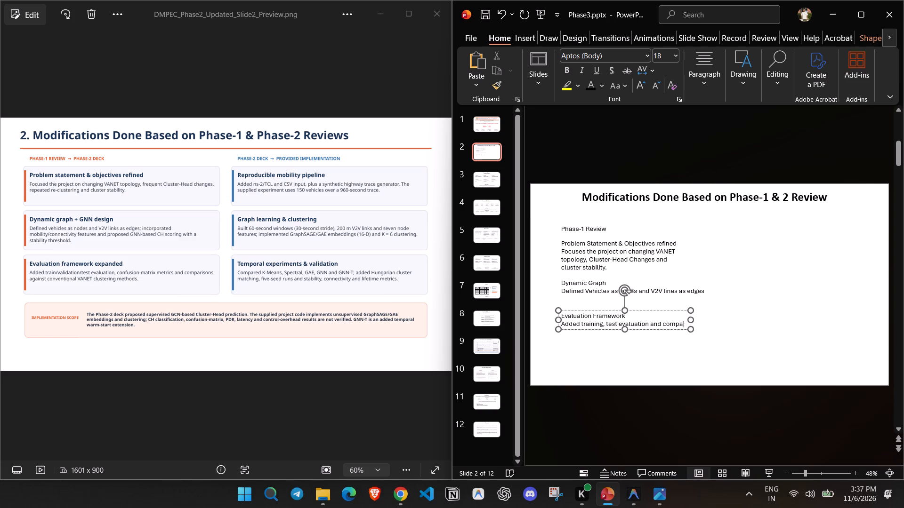
{"action": "type", "text": "rio"}
{"action": "key", "text": "BackSpace"}
{"action": "type", "text": "son"}
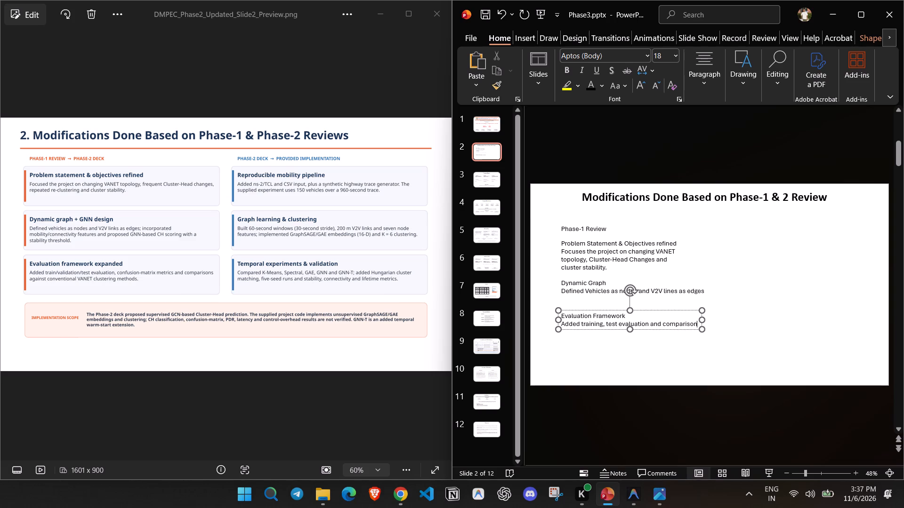
{"action": "key", "text": "space"}
{"action": "type", "text": "against conventional VANET"}
{"action": "key", "text": "space"}
{"action": "type", "text": "cluster"}
{"action": "type", "text": "ing mthojds"}
{"action": "key", "text": "BackSpace"}
{"action": "key", "text": "BackSpace"}
{"action": "key", "text": "BackSpace"}
{"action": "key", "text": "BackSpace"}
{"action": "key", "text": "BackSpace"}
{"action": "key", "text": "BackSpace"}
{"action": "type", "text": "ethods."}
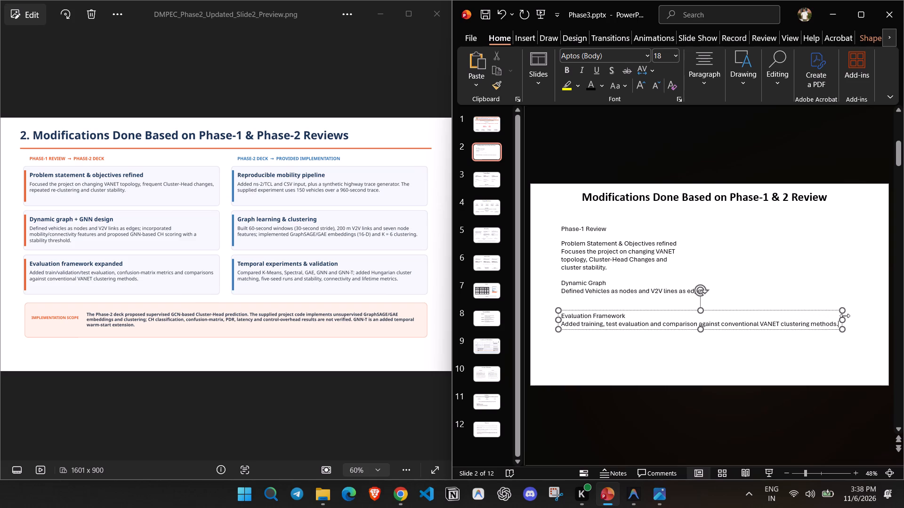
Narrow the "Evaluation Framework" text box so its description wraps onto two lines.
{"action": "left_click_drag", "start_coordinate": [844, 320], "coordinate": [704, 321]}
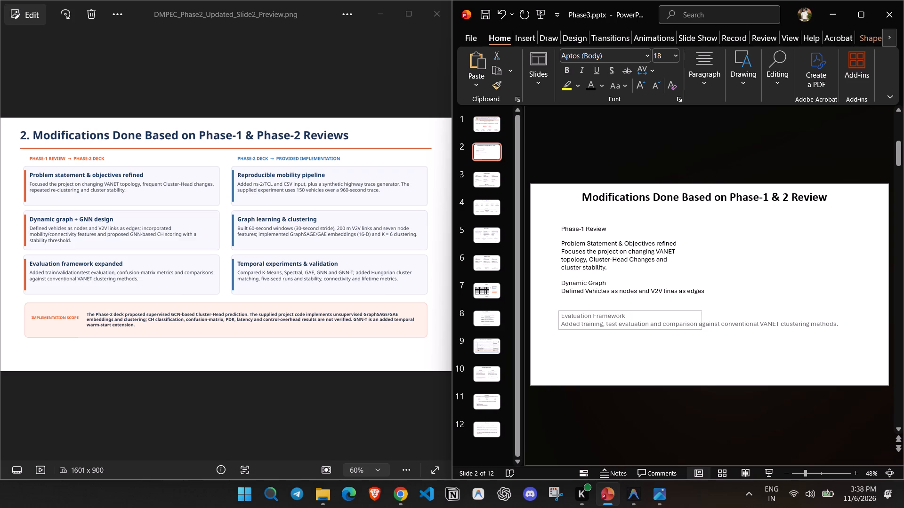
{"action": "left_click_drag", "start_coordinate": [704, 321], "coordinate": [710, 320]}
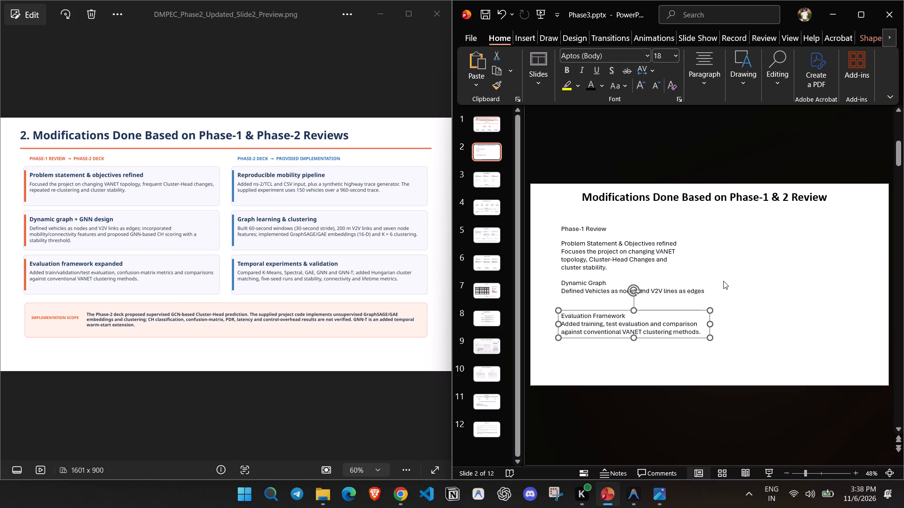
{"action": "left_click", "coordinate": [723, 281]}
Set the font of the Phase-1 Review, Problem Statement, Dynamic Graph and Evaluation Framework text boxes to Canva Sans Bold.
{"action": "left_click_drag", "start_coordinate": [640, 359], "coordinate": [563, 223]}
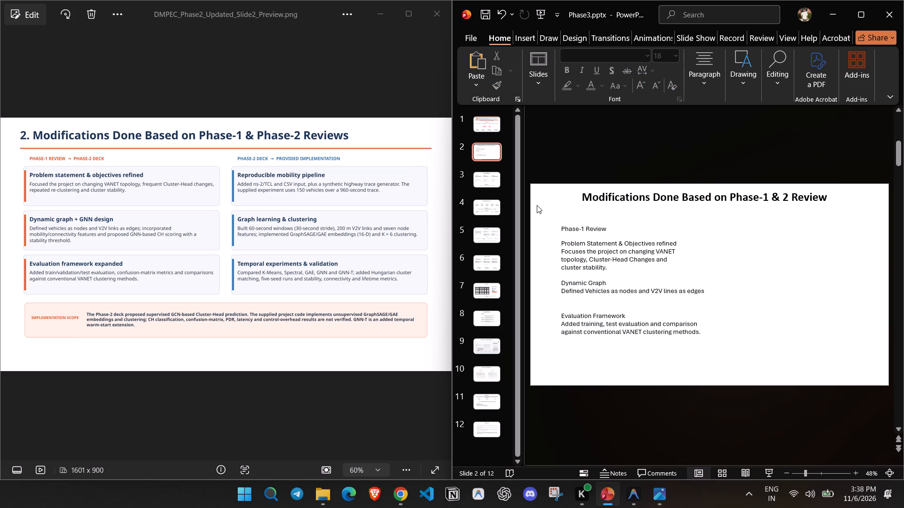
{"action": "left_click_drag", "start_coordinate": [536, 204], "coordinate": [655, 381]}
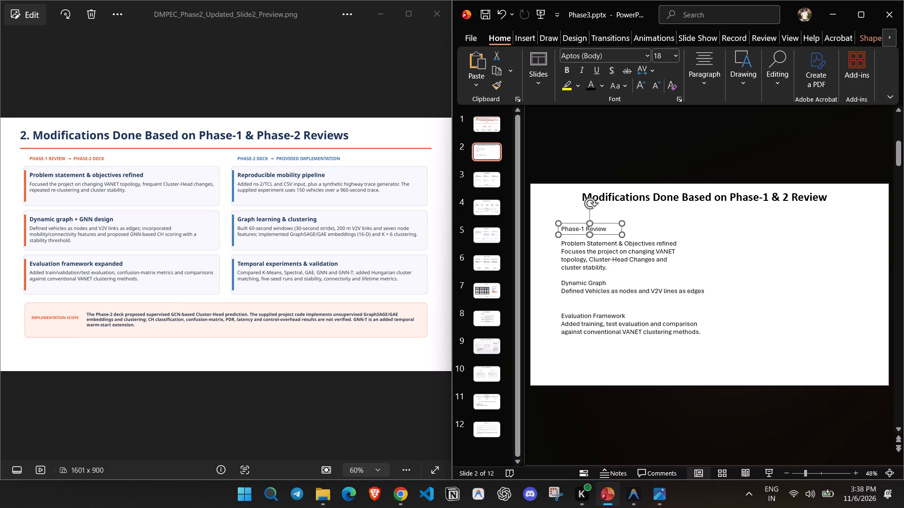
{"action": "left_click", "coordinate": [624, 257], "text": "ctrl"}
{"action": "left_click", "coordinate": [617, 294], "text": "ctrl"}
{"action": "left_click", "coordinate": [614, 319], "text": "ctrl"}
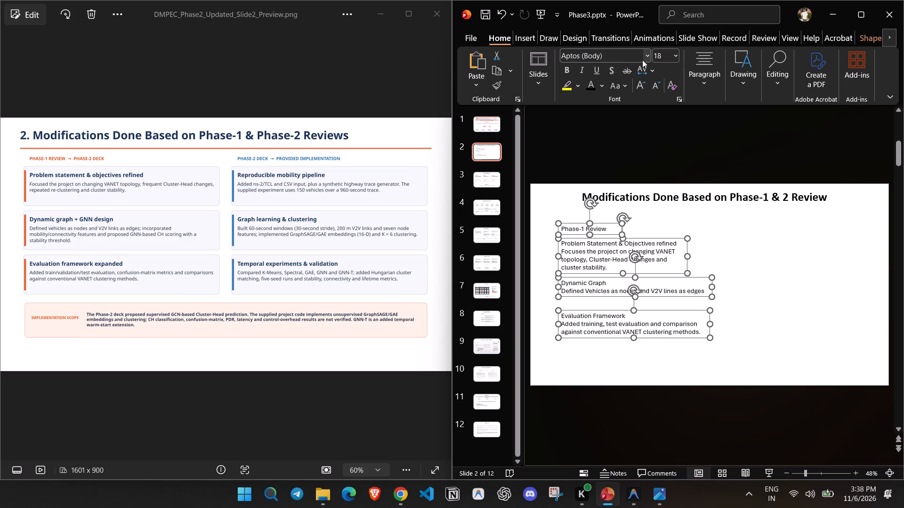
{"action": "left_click", "coordinate": [645, 58]}
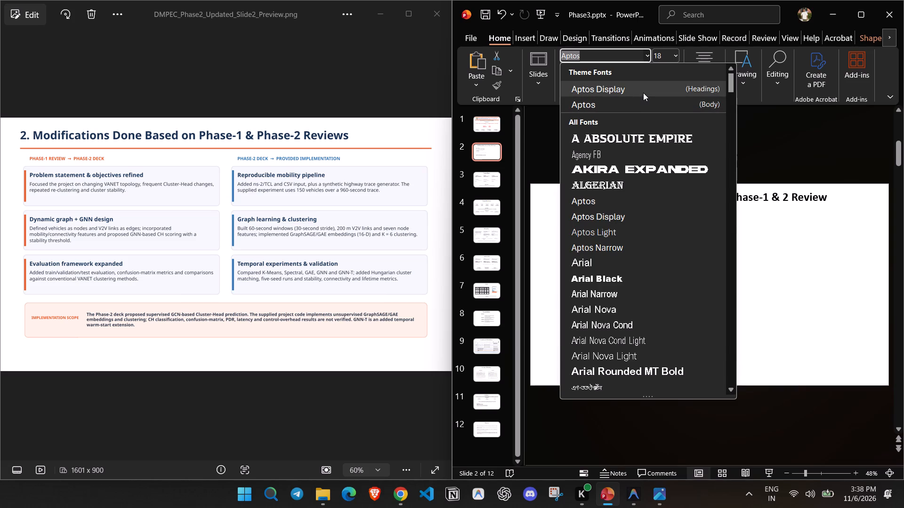
{"action": "type", "text": "ca"}
{"action": "type", "text": "nva"}
{"action": "scroll", "coordinate": [652, 359], "scroll_direction": "down", "scroll_amount": 1}
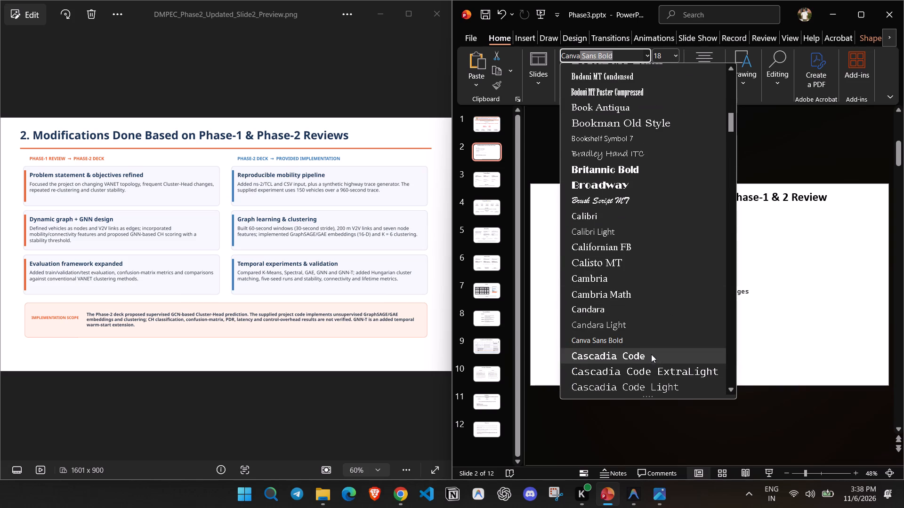
{"action": "scroll", "coordinate": [651, 354], "scroll_direction": "down", "scroll_amount": 2}
{"action": "left_click", "coordinate": [643, 245]}
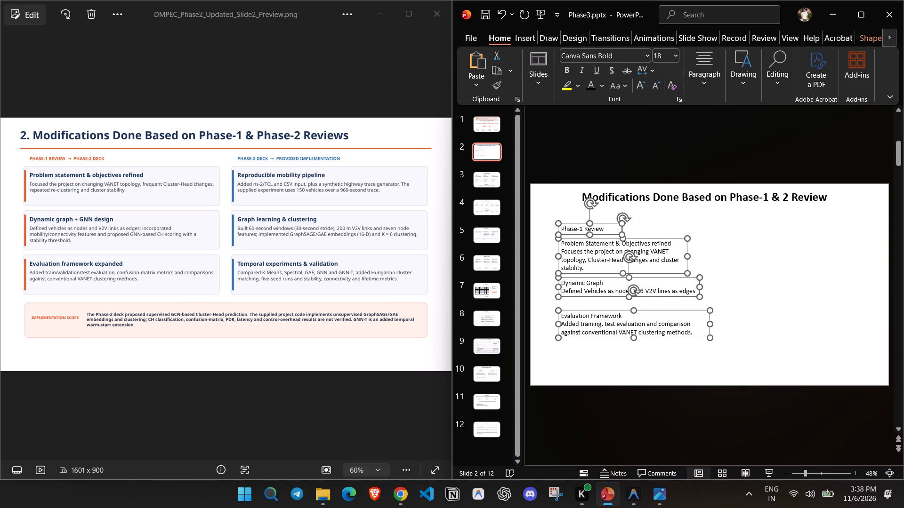
Set the font size of the four selected text boxes to 20.
{"action": "left_click", "coordinate": [569, 72]}
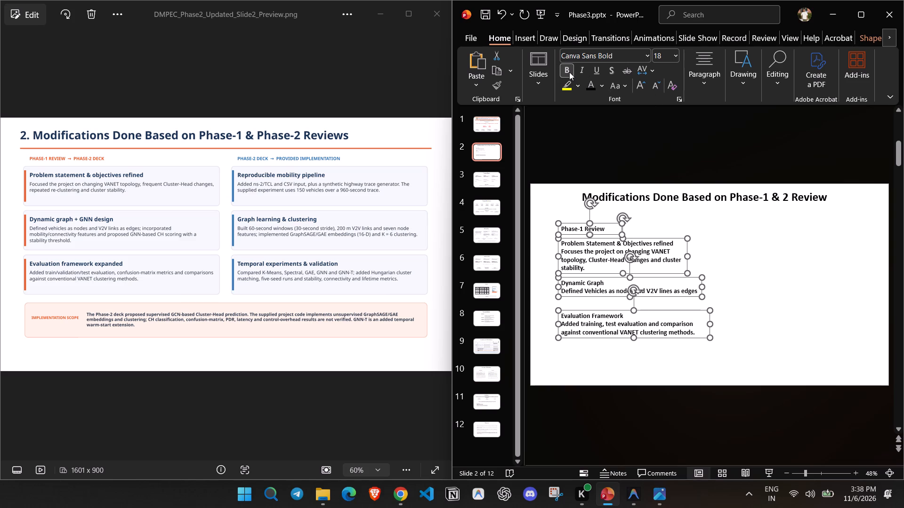
{"action": "left_click", "coordinate": [569, 72]}
{"action": "left_click", "coordinate": [674, 56]}
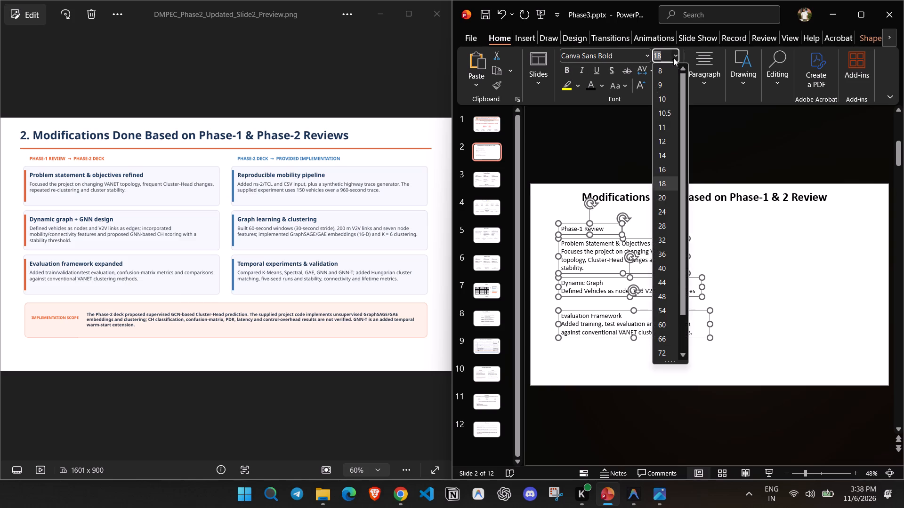
{"action": "left_click", "coordinate": [664, 198]}
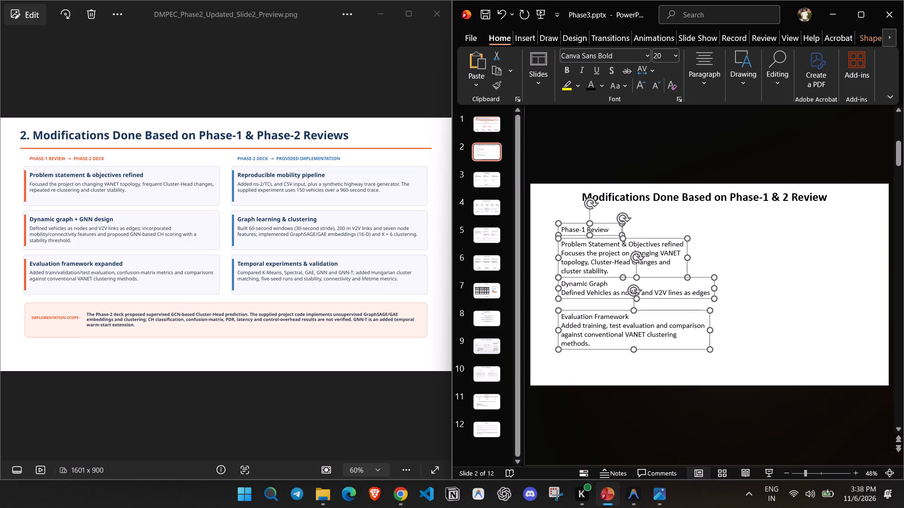
{"action": "left_click", "coordinate": [651, 224]}
Make the whole "Phase-1 Review" heading bold.
{"action": "left_click", "coordinate": [602, 227]}
{"action": "left_click", "coordinate": [569, 72]}
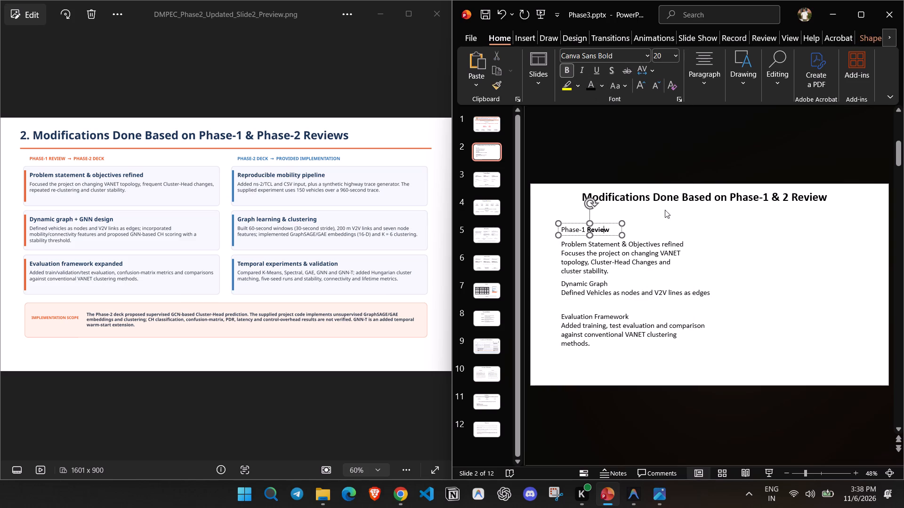
{"action": "left_click", "coordinate": [617, 191]}
{"action": "left_click", "coordinate": [743, 231]}
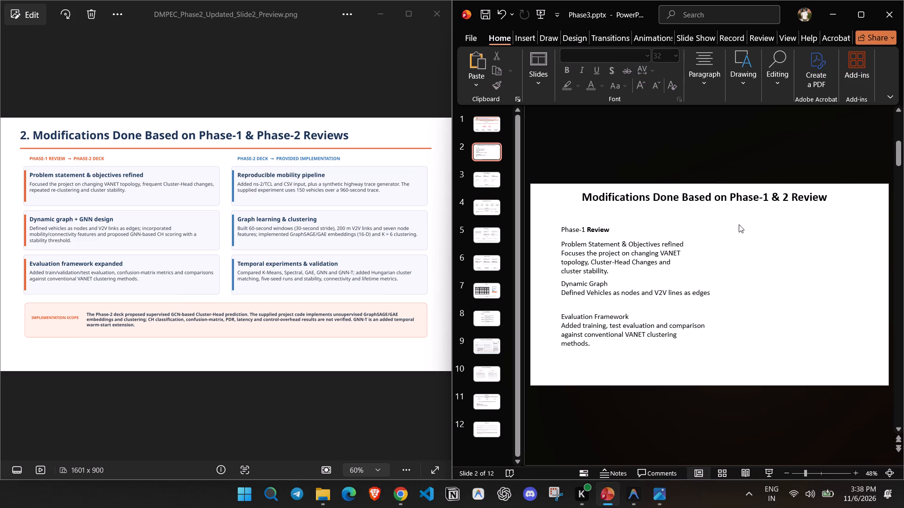
{"action": "left_click", "coordinate": [570, 239]}
{"action": "left_click", "coordinate": [579, 226]}
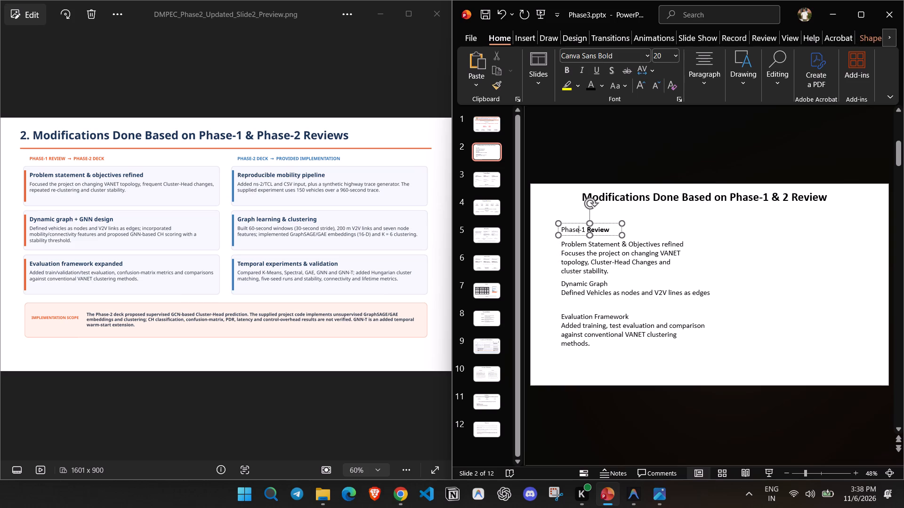
{"action": "key", "text": "ctrl+a"}
{"action": "key", "text": "ctrl+b"}
{"action": "left_click", "coordinate": [689, 211]}
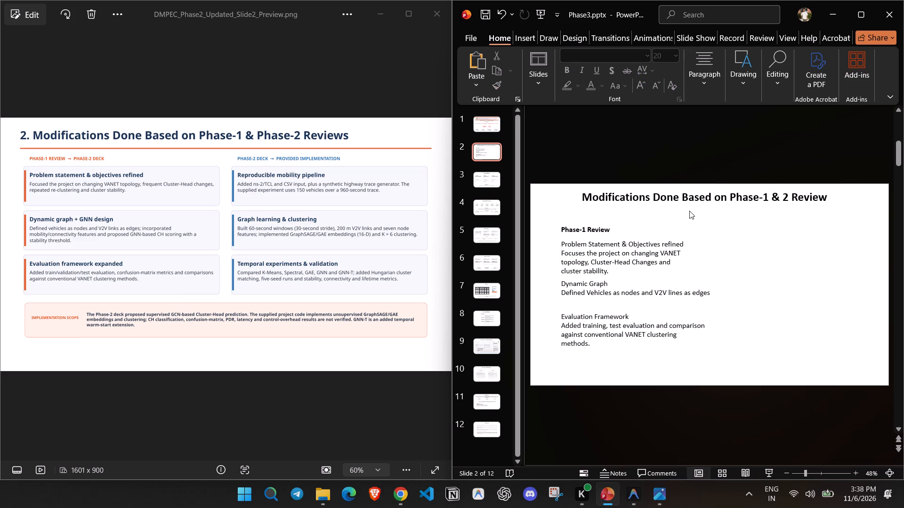
Duplicate the "Phase-1 Review" heading level with the original, near the slide's right edge.
{"action": "left_click", "coordinate": [582, 231]}
{"action": "right_click", "coordinate": [597, 222]}
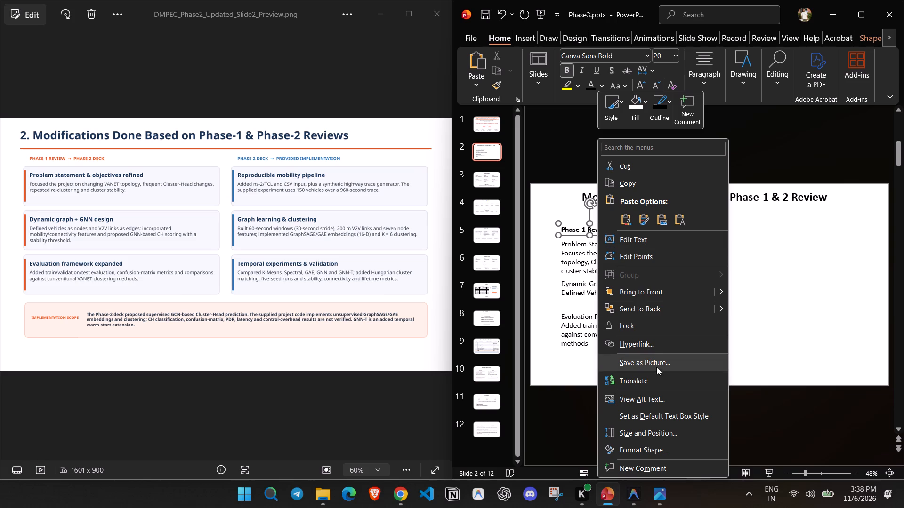
{"action": "left_click", "coordinate": [751, 229]}
{"action": "left_click", "coordinate": [604, 220], "text": "ctrl"}
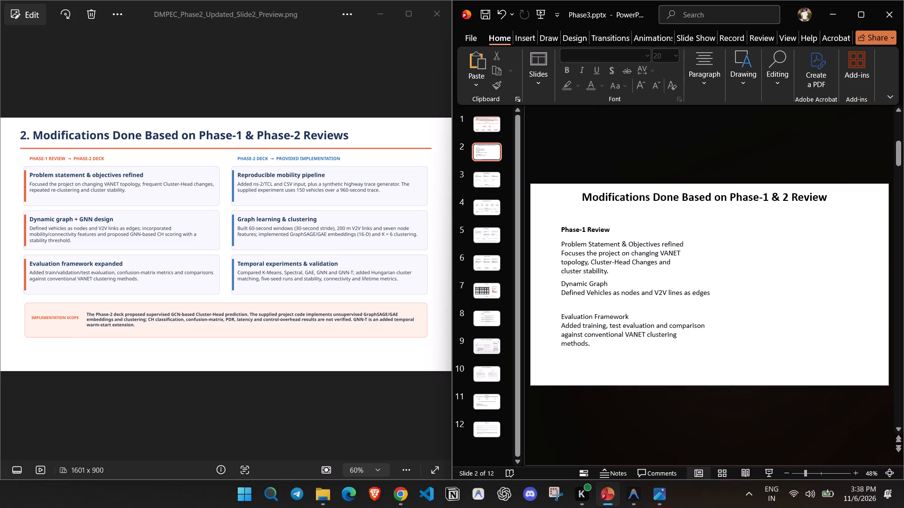
{"action": "left_click", "coordinate": [603, 226]}
{"action": "left_click_drag", "start_coordinate": [603, 223], "coordinate": [844, 224], "text": "ctrl"}
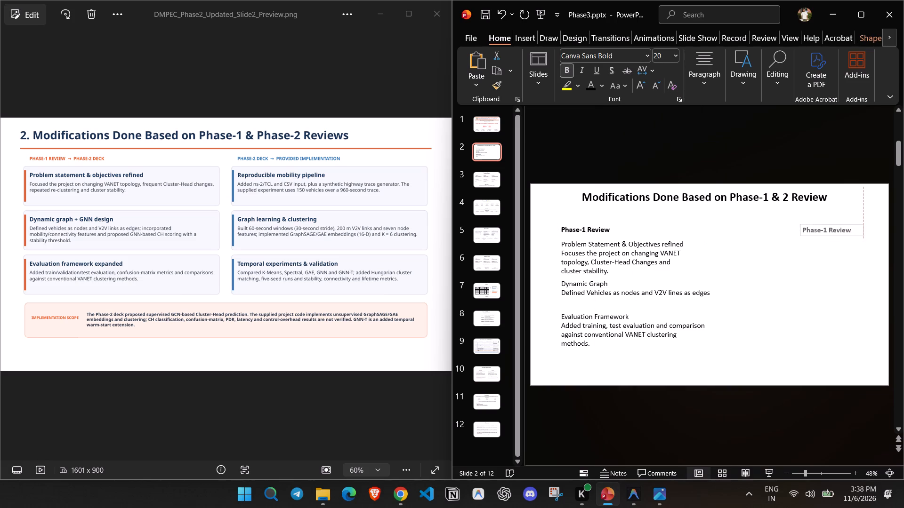
{"action": "left_click_drag", "start_coordinate": [844, 224], "coordinate": [842, 222], "text": "ctrl"}
Change the copied heading's text to "Phase-2 Review".
{"action": "left_click", "coordinate": [827, 227]}
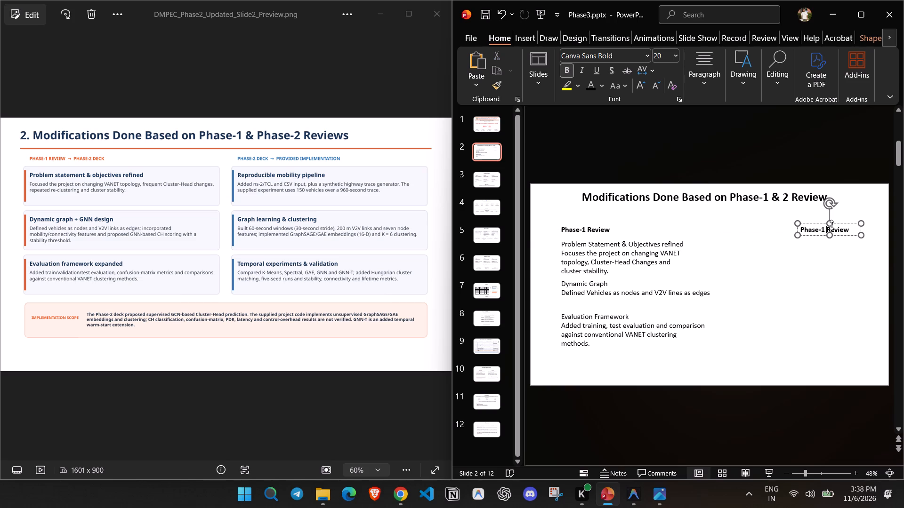
{"action": "key", "text": "BackSpace"}
{"action": "key", "text": "BackSpace"}
{"action": "type", "text": "2"}
{"action": "key", "text": "space"}
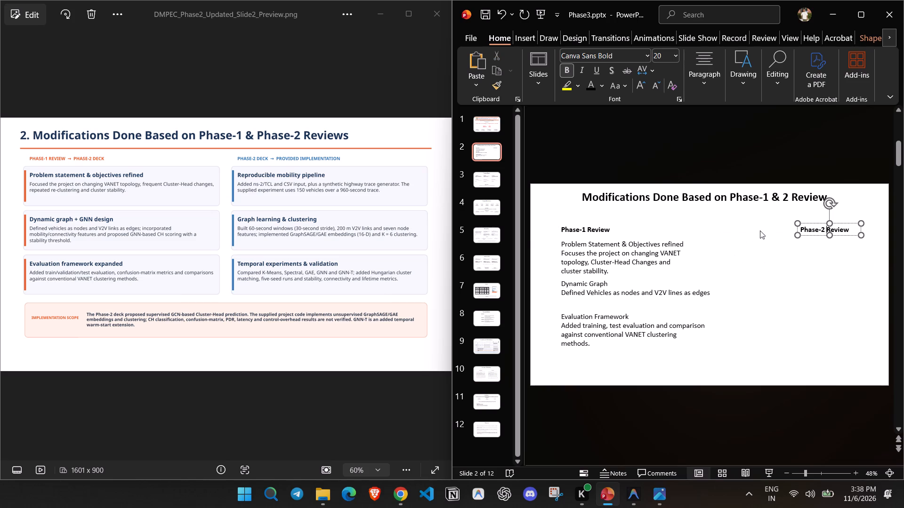
{"action": "left_click", "coordinate": [760, 230]}
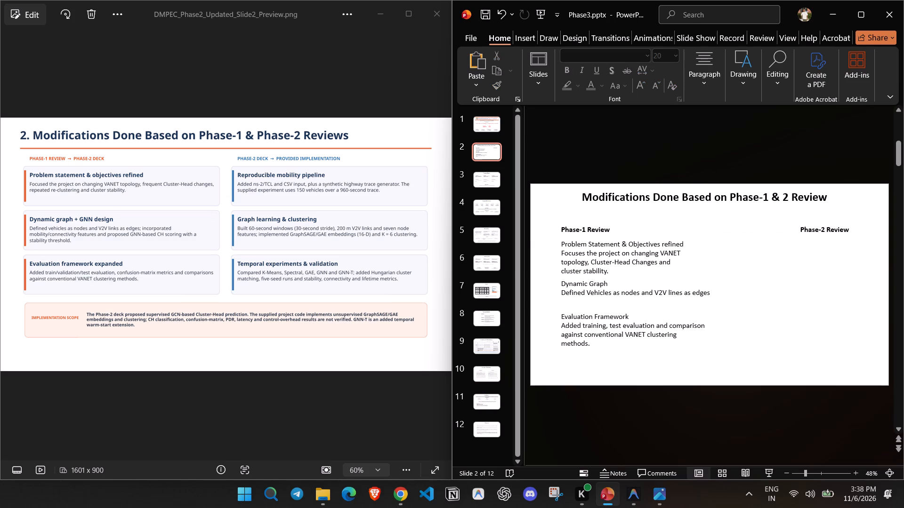
Bold the "Problem Statement & Objectives refined" heading and widen its text box so the heading fits on one line.
{"action": "left_click", "coordinate": [573, 252]}
{"action": "left_click_drag", "start_coordinate": [562, 243], "coordinate": [682, 244]}
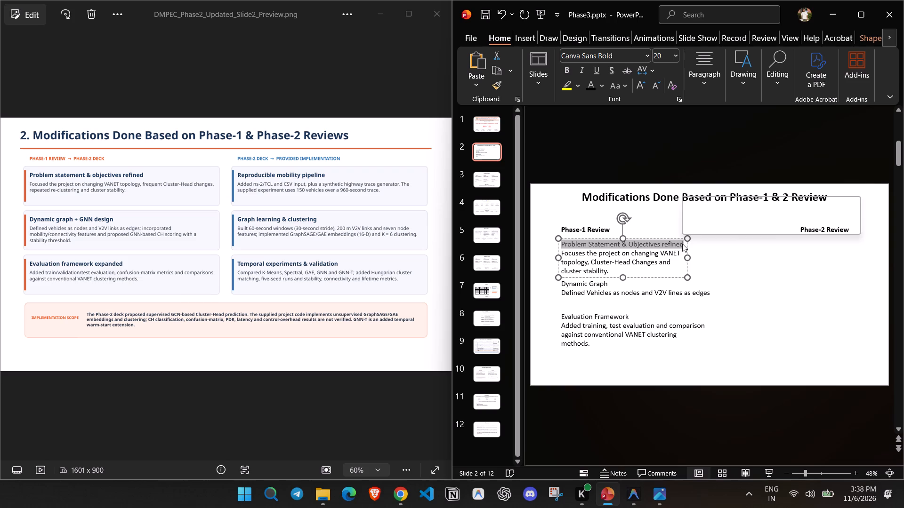
{"action": "key", "text": "ctrl+b"}
{"action": "key", "text": "ctrl+space"}
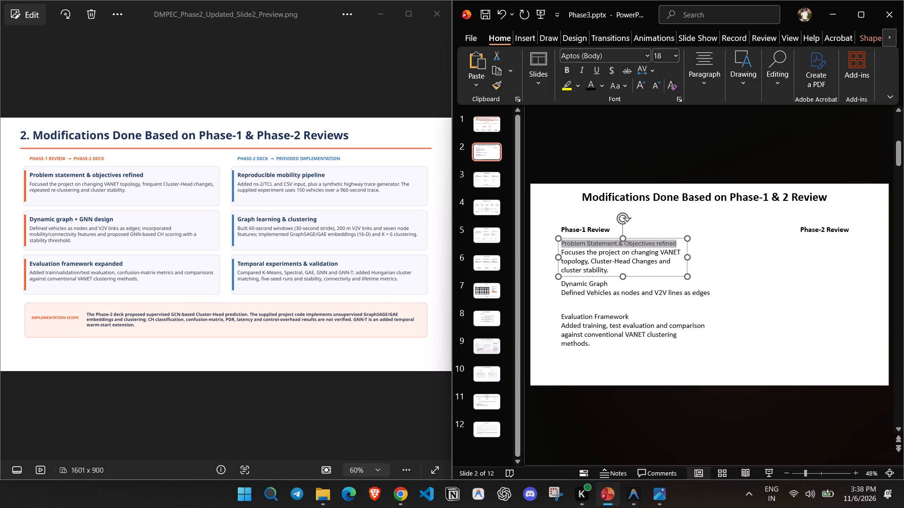
{"action": "key", "text": "ctrl+z"}
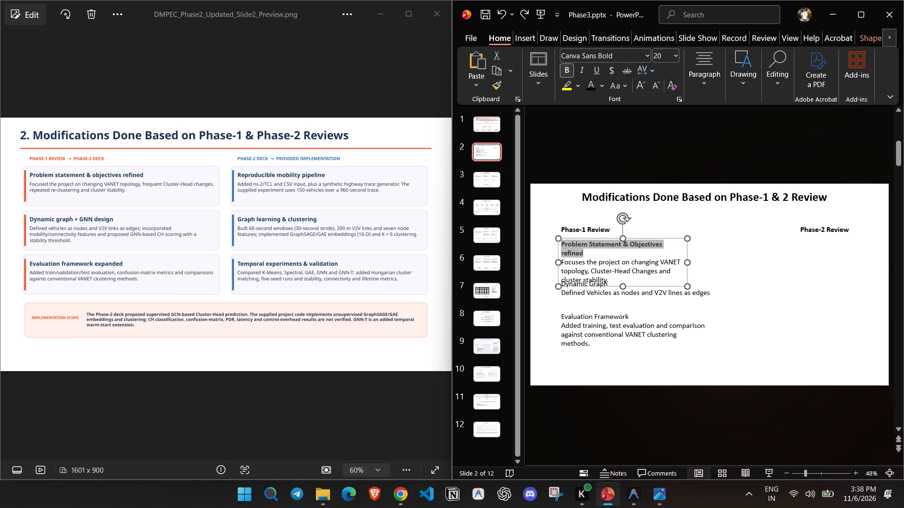
{"action": "left_click_drag", "start_coordinate": [688, 261], "coordinate": [694, 262]}
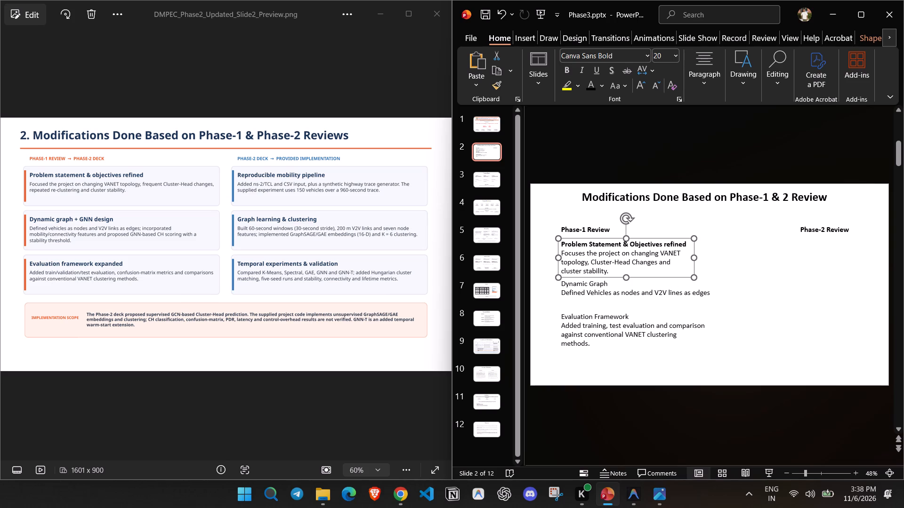
Bold the "Dynamic Graph" and "Evaluation Framework" headings, leaving their descriptions in regular weight.
{"action": "left_click", "coordinate": [598, 290]}
{"action": "left_click_drag", "start_coordinate": [613, 282], "coordinate": [558, 282]}
{"action": "key", "text": "ctrl+b"}
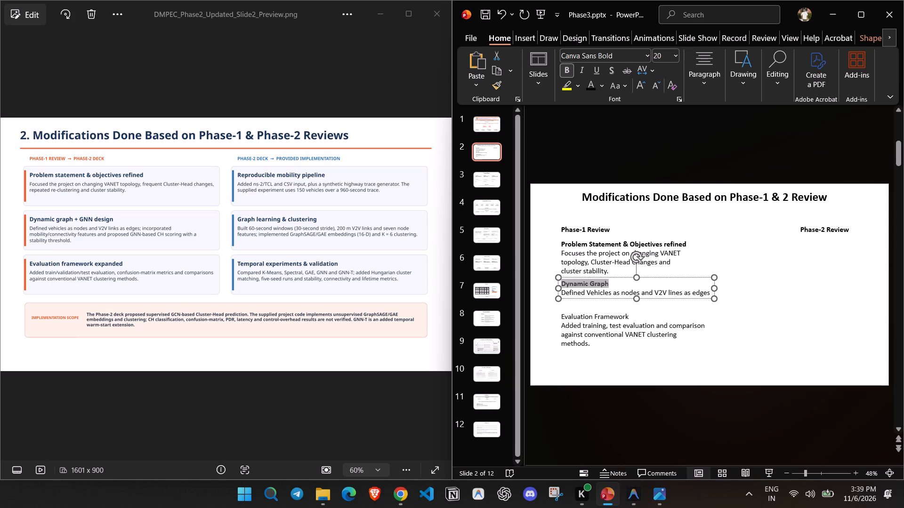
{"action": "left_click", "coordinate": [613, 316]}
{"action": "left_click_drag", "start_coordinate": [636, 316], "coordinate": [573, 317]}
{"action": "key", "text": "ctrl+b"}
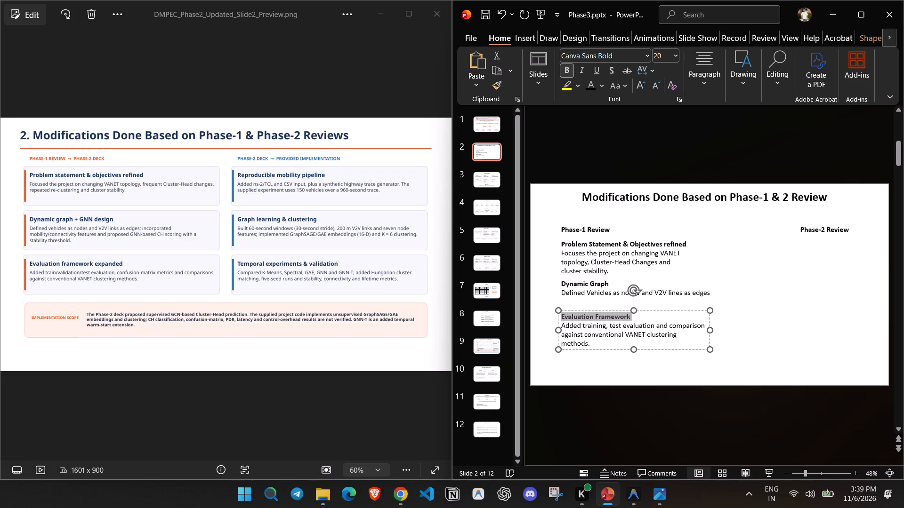
{"action": "left_click", "coordinate": [751, 314]}
Move the "Dynamic Graph" text box slightly down to even out the spacing between the Phase-1 blocks.
{"action": "left_click", "coordinate": [614, 304]}
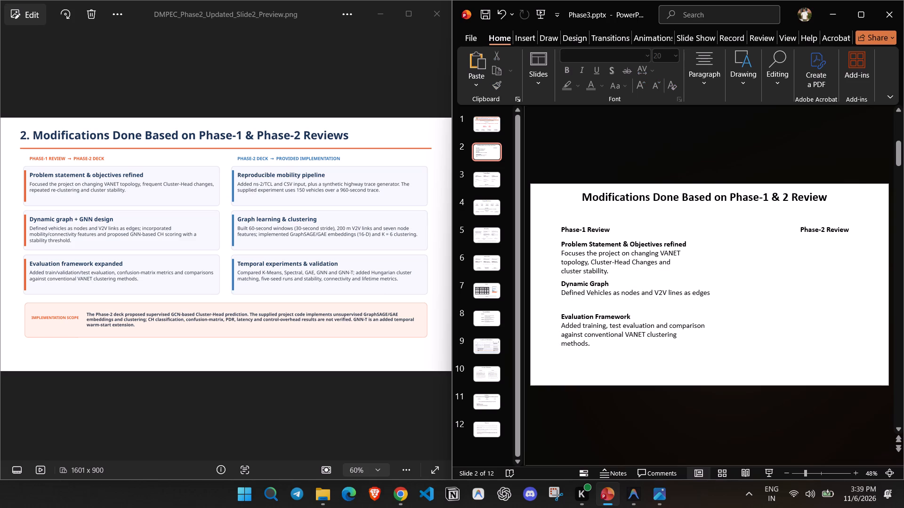
{"action": "left_click", "coordinate": [617, 294]}
{"action": "left_click", "coordinate": [644, 277]}
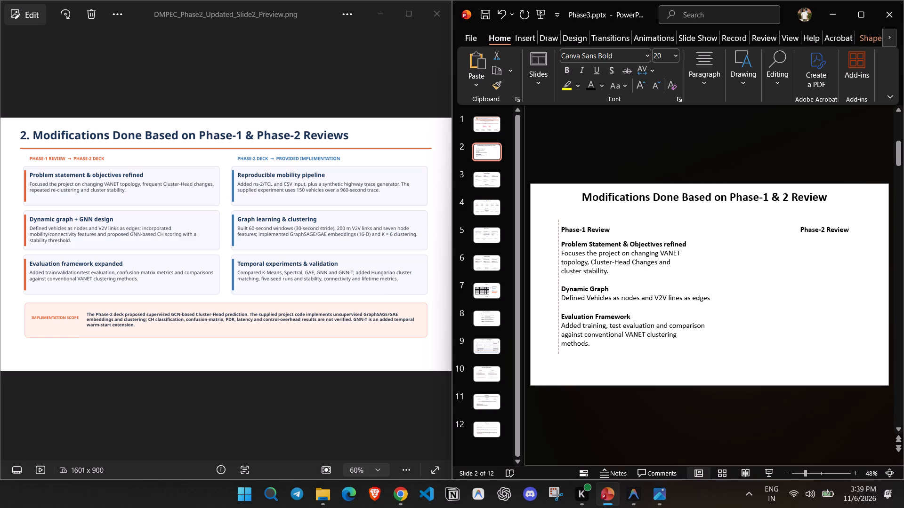
{"action": "left_click", "coordinate": [785, 291]}
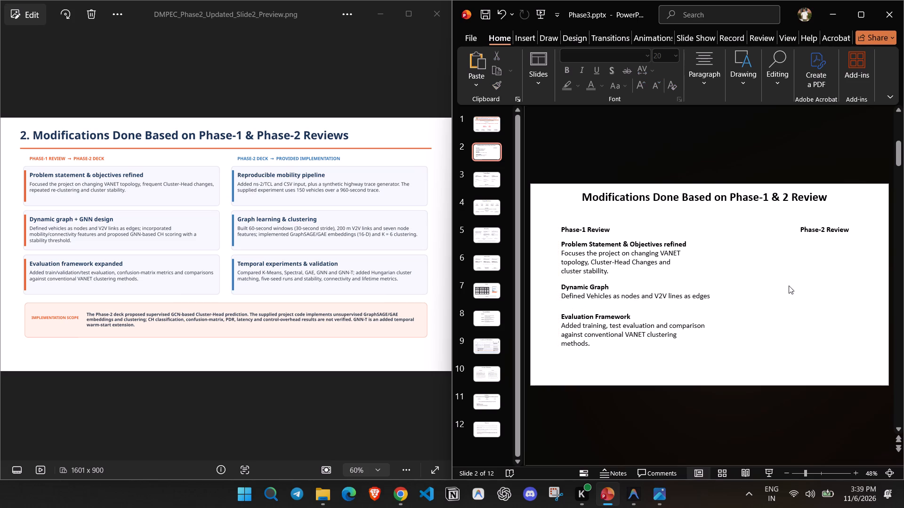
Duplicate the "Problem Statement & Objectives refined" text box to just below the "Phase-2 Review" heading.
{"action": "left_click", "coordinate": [626, 248]}
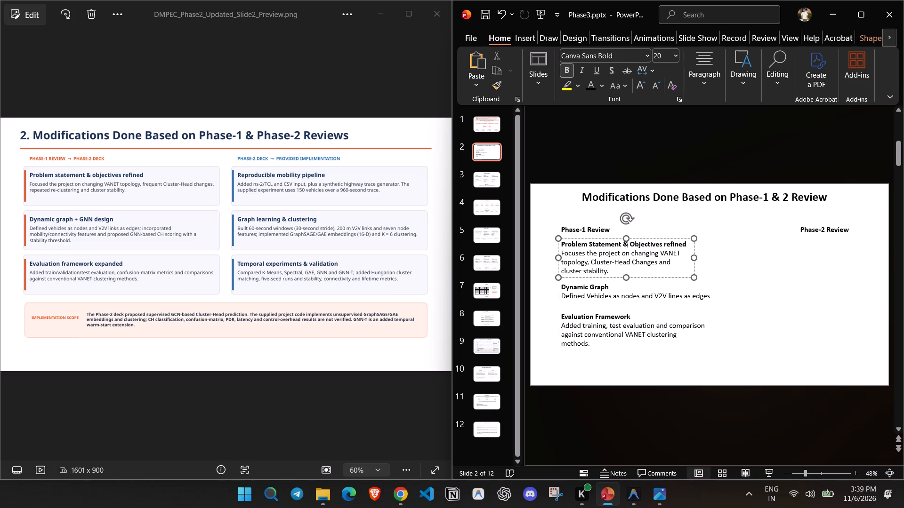
{"action": "left_click", "coordinate": [636, 242], "text": "ctrl"}
{"action": "left_click_drag", "start_coordinate": [636, 238], "coordinate": [820, 240], "text": "ctrl"}
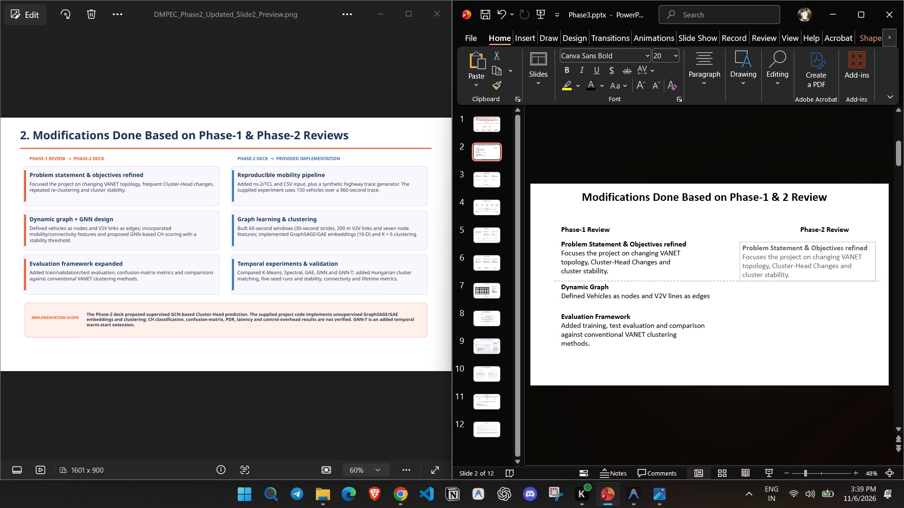
{"action": "left_click_drag", "start_coordinate": [820, 240], "coordinate": [818, 237], "text": "ctrl"}
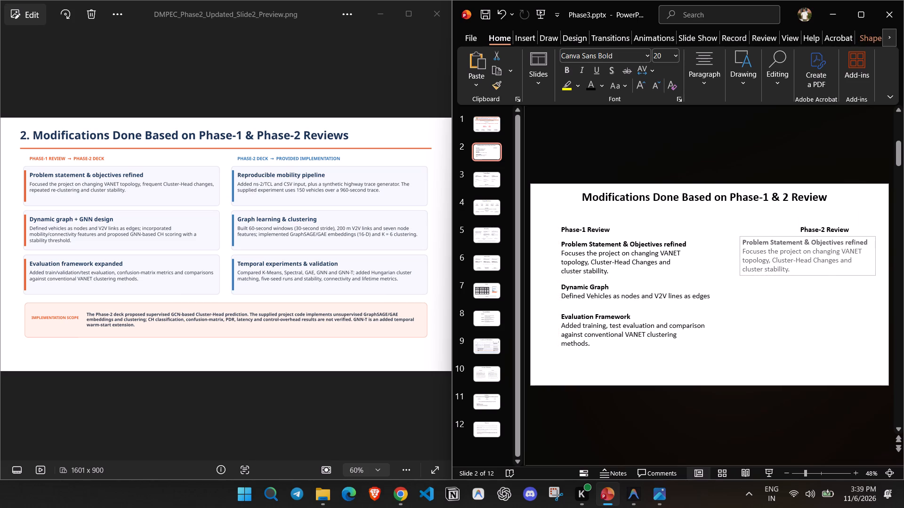
{"action": "left_click_drag", "start_coordinate": [818, 237], "coordinate": [819, 235], "text": "ctrl"}
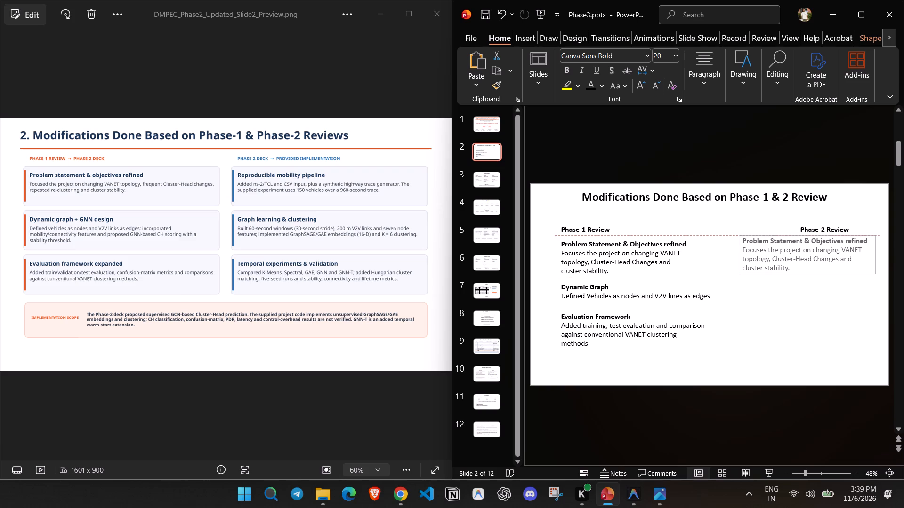
{"action": "left_click_drag", "start_coordinate": [819, 235], "coordinate": [819, 236], "text": "ctrl"}
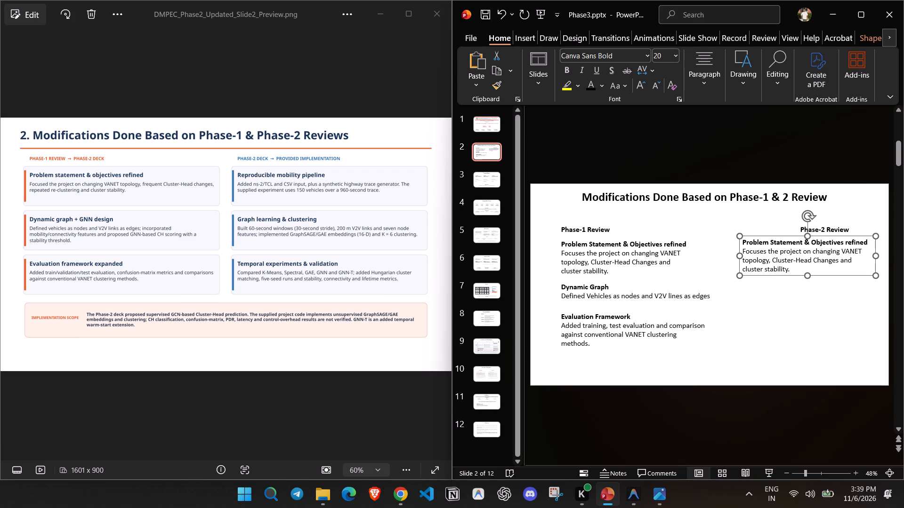
Replace the duplicated text box's content under "Phase-2 Review" with the bold heading "Reproducible mobility pipeline" and start a new line below it.
{"action": "left_click", "coordinate": [801, 258]}
{"action": "key", "text": "ctrl+a"}
{"action": "key", "text": "shift+r"}
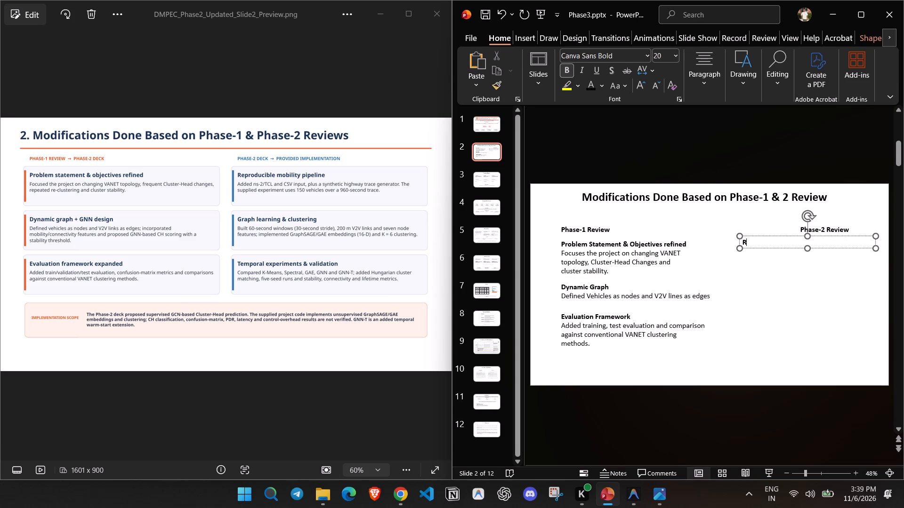
{"action": "type", "text": "eproduct"}
{"action": "key", "text": "BackSpace"}
{"action": "type", "text": "ible mobility"}
{"action": "key", "text": "space"}
{"action": "type", "text": "piple"}
{"action": "key", "text": "BackSpace"}
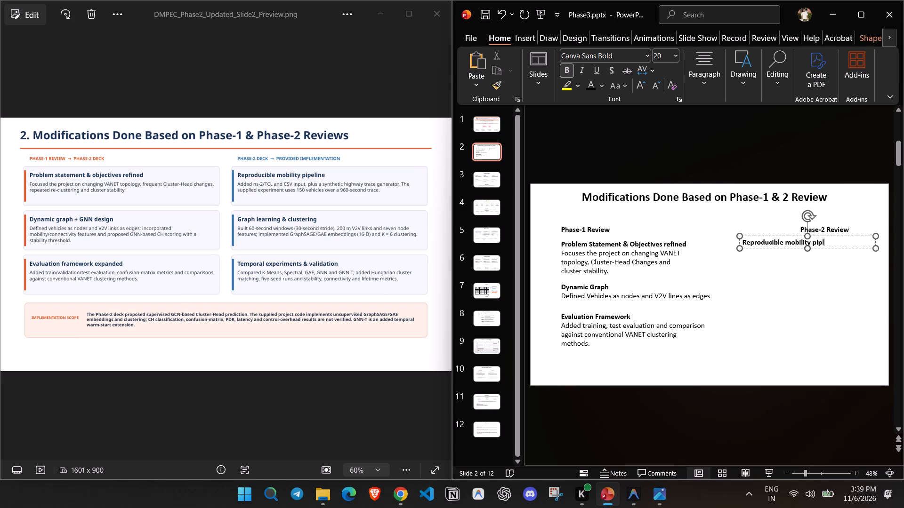
{"action": "key", "text": "BackSpace"}
{"action": "type", "text": "eline"}
{"action": "key", "text": "shift+Return"}
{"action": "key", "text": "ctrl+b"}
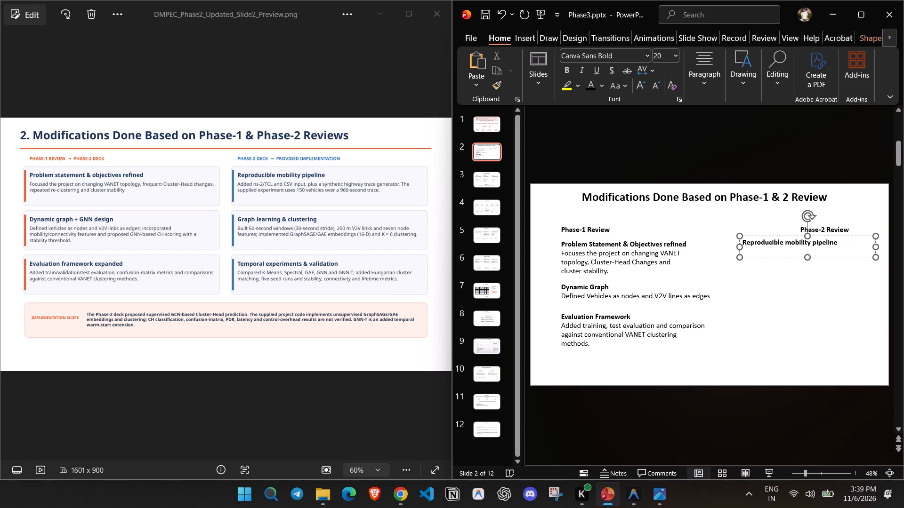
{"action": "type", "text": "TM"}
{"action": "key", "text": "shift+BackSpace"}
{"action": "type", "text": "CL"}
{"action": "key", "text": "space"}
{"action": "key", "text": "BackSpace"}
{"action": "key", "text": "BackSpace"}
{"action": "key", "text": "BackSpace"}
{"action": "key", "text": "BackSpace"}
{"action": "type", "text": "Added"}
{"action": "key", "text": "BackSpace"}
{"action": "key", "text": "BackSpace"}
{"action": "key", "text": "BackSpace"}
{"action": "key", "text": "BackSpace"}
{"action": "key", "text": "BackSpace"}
Write in regular weight under the "Reproducible mobility pipeline" heading: "Added TCL and CSV input, plus a synthetic highway trace generator".
{"action": "key", "text": "ctrl+b"}
{"action": "type", "text": "Added"}
{"action": "key", "text": "space"}
{"action": "type", "text": "s-"}
{"action": "key", "text": "BackSpace"}
{"action": "key", "text": "BackSpace"}
{"action": "type", "text": "ns"}
{"action": "type", "text": "-2"}
{"action": "key", "text": "slash"}
{"action": "key", "text": "BackSpace"}
{"action": "key", "text": "BackSpace"}
{"action": "key", "text": "BackSpace"}
{"action": "key", "text": "BackSpace"}
{"action": "key", "text": "shift+BackSpace"}
{"action": "type", "text": "TCL and CSV input"}
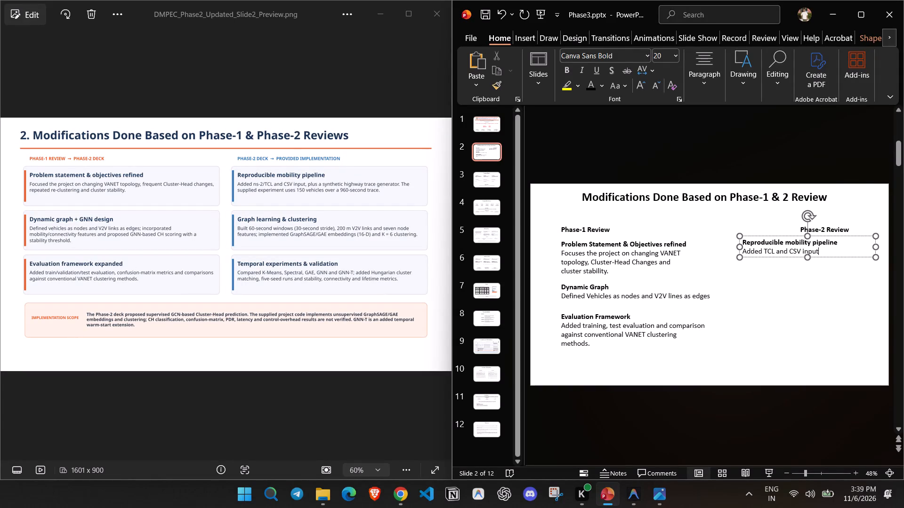
{"action": "type", "text": ", plus"}
{"action": "key", "text": "space"}
{"action": "type", "text": "a synthetic"}
{"action": "key", "text": "space"}
{"action": "type", "text": "highwaty"}
{"action": "key", "text": "BackSpace"}
{"action": "key", "text": "BackSpace"}
{"action": "type", "text": "y trace generator"}
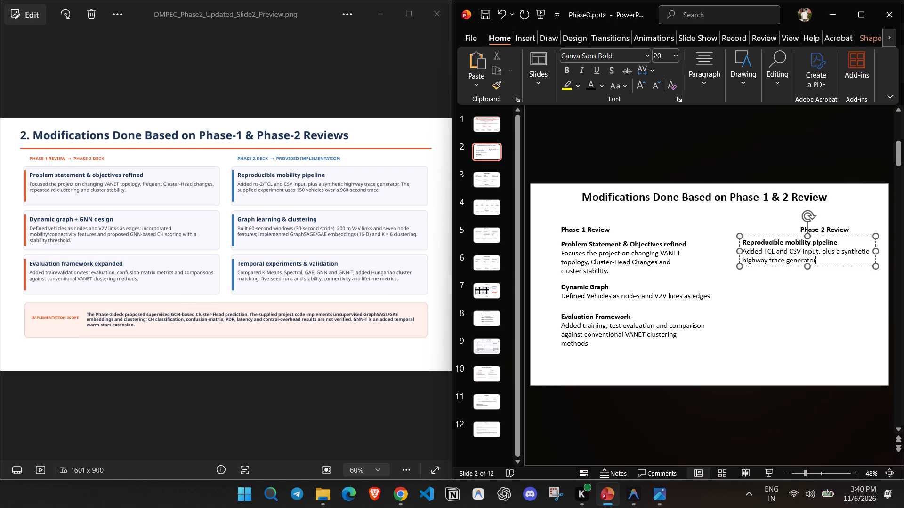
Continue the mobility pipeline description with ". The experiment uses 150 vehicles with a 960-second trace.".
{"action": "type", "text": ". The"}
{"action": "key", "text": "space"}
{"action": "type", "text": "expeir"}
{"action": "key", "text": "BackSpace"}
{"action": "key", "text": "BackSpace"}
{"action": "type", "text": "riment uses"}
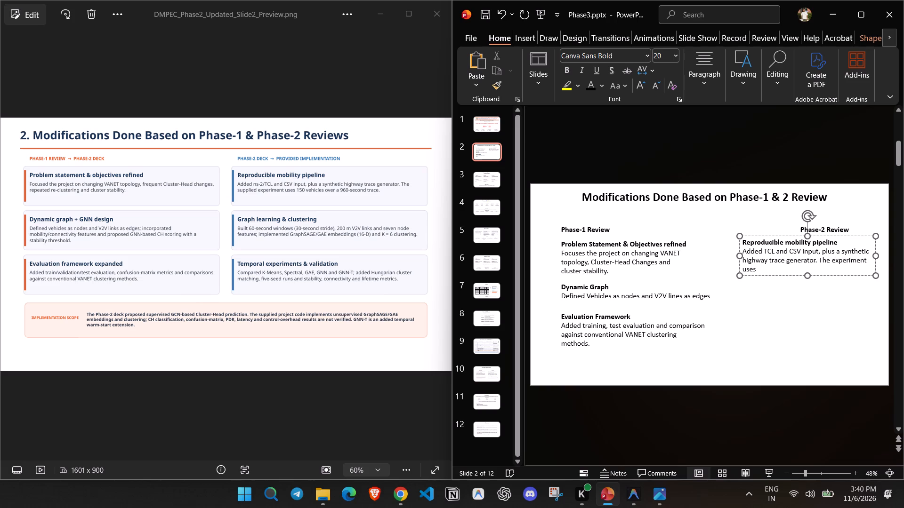
{"action": "key", "text": "space"}
{"action": "type", "text": "150"}
{"action": "key", "text": "space"}
{"action": "type", "text": "vehicles an"}
{"action": "key", "text": "BackSpace"}
{"action": "key", "text": "BackSpace"}
{"action": "type", "text": "with a"}
{"action": "key", "text": "space"}
{"action": "type", "text": "960-second trace."}
Duplicate the "Dynamic Graph" text box to below the "Reproducible mobility pipeline" block and narrow it to match that block's width and alignment.
{"action": "left_click", "coordinate": [750, 277]}
{"action": "left_click", "coordinate": [657, 289]}
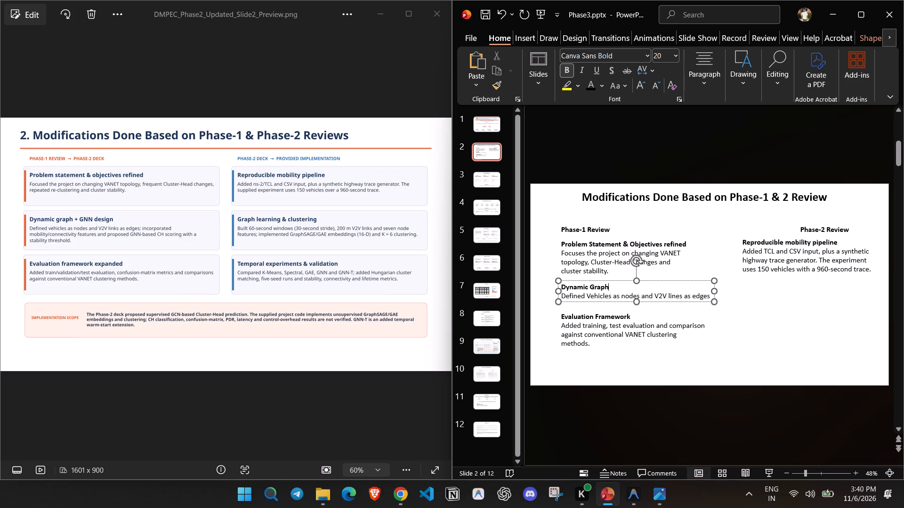
{"action": "left_click_drag", "start_coordinate": [648, 281], "coordinate": [799, 284], "text": "ctrl"}
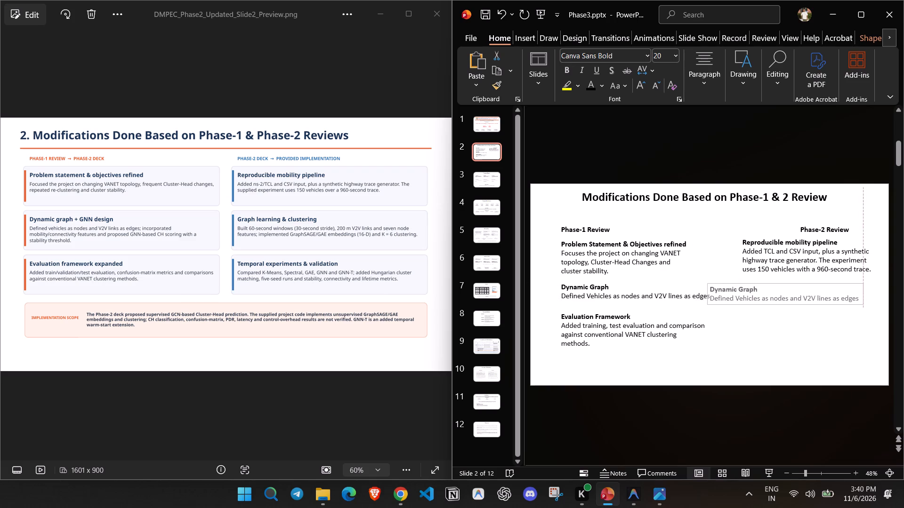
{"action": "left_click_drag", "start_coordinate": [799, 284], "coordinate": [821, 283], "text": "ctrl"}
{"action": "left_click_drag", "start_coordinate": [889, 293], "coordinate": [875, 293]}
{"action": "left_click_drag", "start_coordinate": [731, 300], "coordinate": [741, 299]}
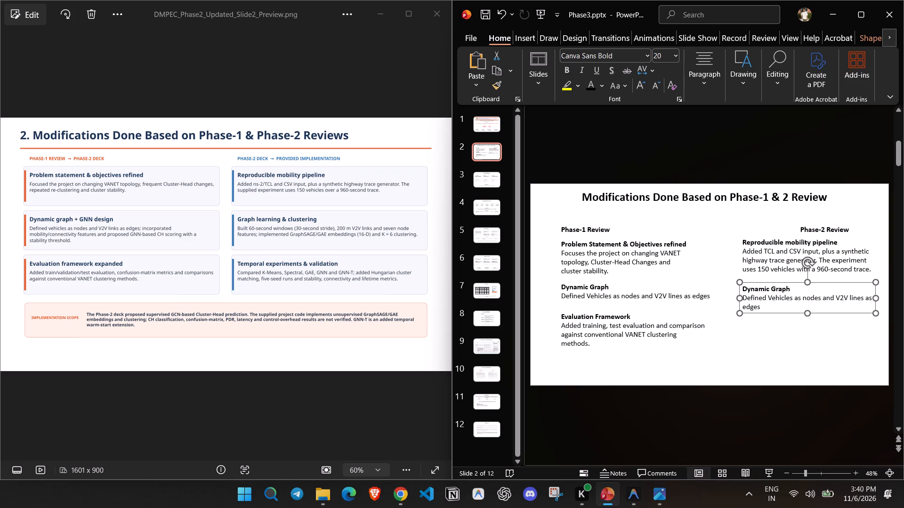
Replace the duplicated "Dynamic Graph" box's content with the bold heading "Graph Learning & Clustering" and start a new line below it.
{"action": "left_click", "coordinate": [767, 306]}
{"action": "key", "text": "ctrl+a"}
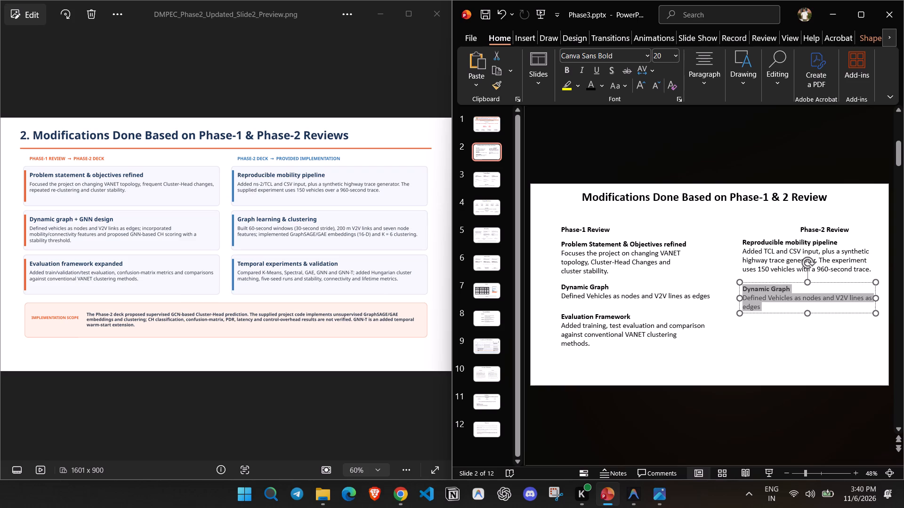
{"action": "type", "text": "Graph Learning ^"}
{"action": "key", "text": "BackSpace"}
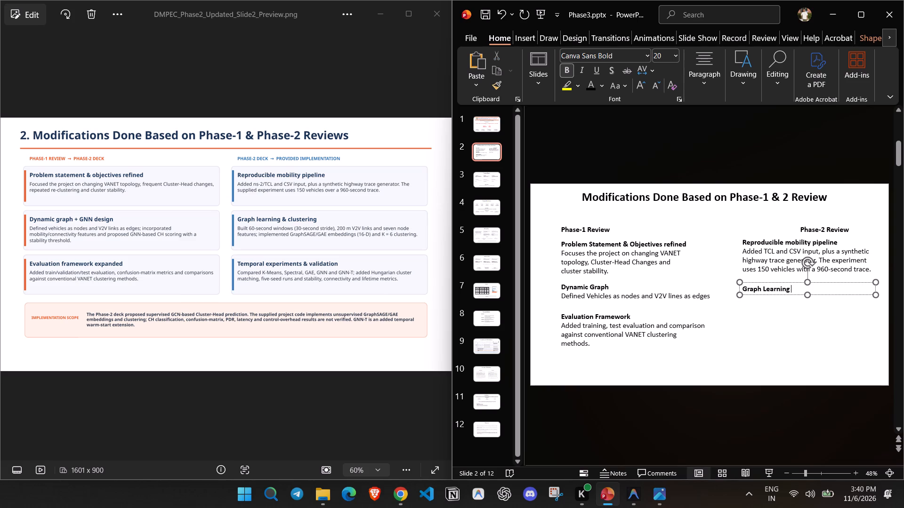
{"action": "type", "text": "& Cls"}
{"action": "key", "text": "BackSpace"}
{"action": "type", "text": "ustering"}
{"action": "key", "text": "Return"}
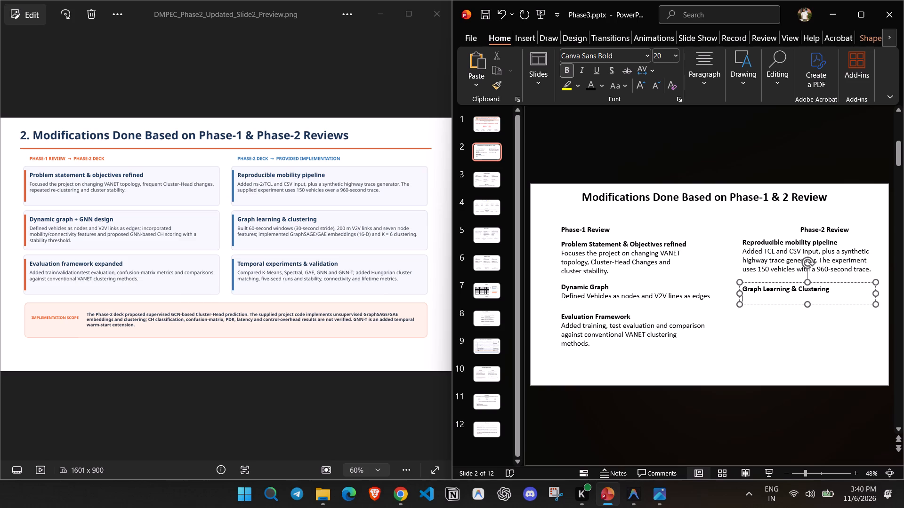
Write in regular weight under the "Graph Learning & Clustering" heading: "60-second window, 200m V2V links and seven node features.".
{"action": "key", "text": "ctrl+b"}
{"action": "type", "text": "60-second window"}
{"action": "type", "text": ", 200m v"}
{"action": "key", "text": "BackSpace"}
{"action": "type", "text": "V2V links"}
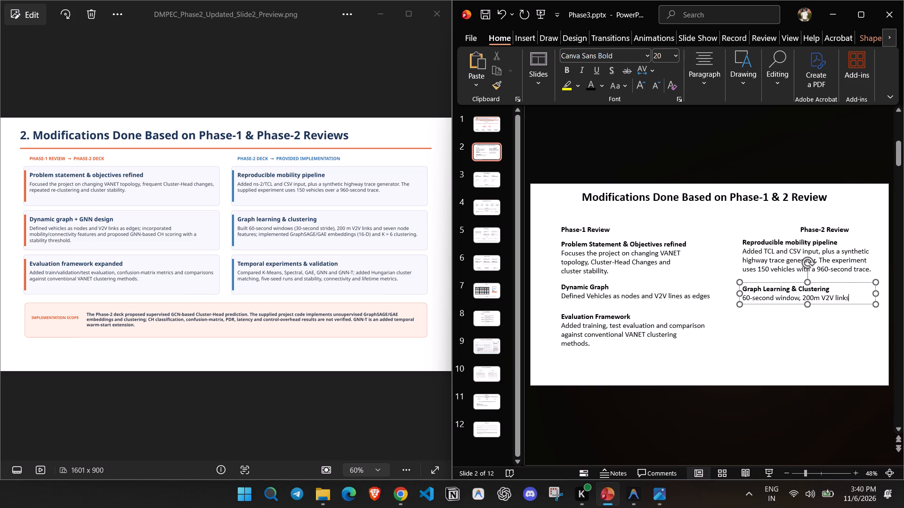
{"action": "key", "text": "space"}
{"action": "type", "text": "and seven node features"}
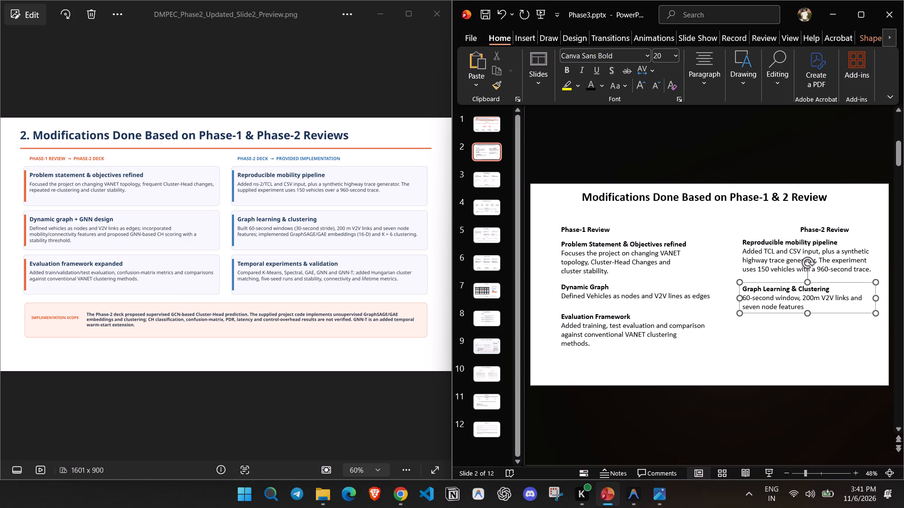
{"action": "key", "text": "period"}
Add a new line to the "Graph Learning & Clustering" description reading "Implemented GraphSAGE/GAE and K-means".
{"action": "key", "text": "shift+Return"}
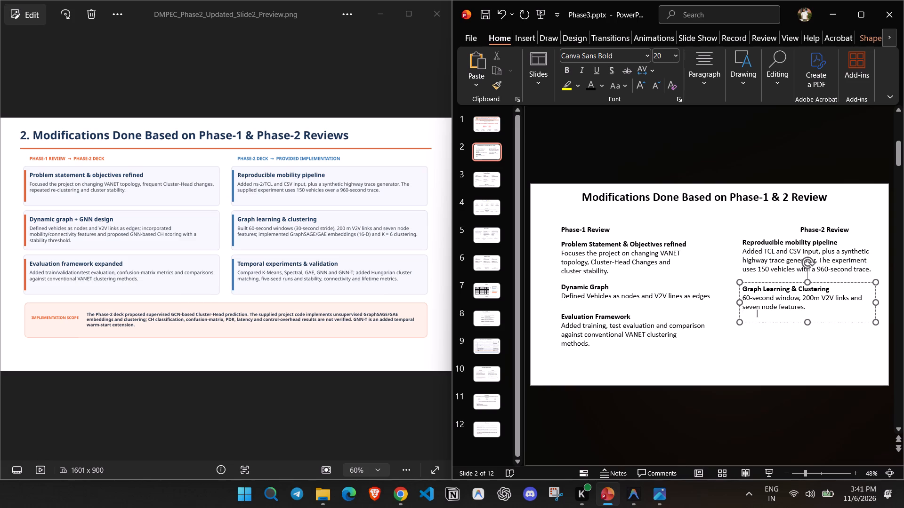
{"action": "type", "text": "Implemented G"}
{"action": "key", "text": "r"}
{"action": "key", "text": "a"}
{"action": "type", "text": "ph"}
{"action": "type", "text": "SAGE"}
{"action": "type", "text": "/GAE"}
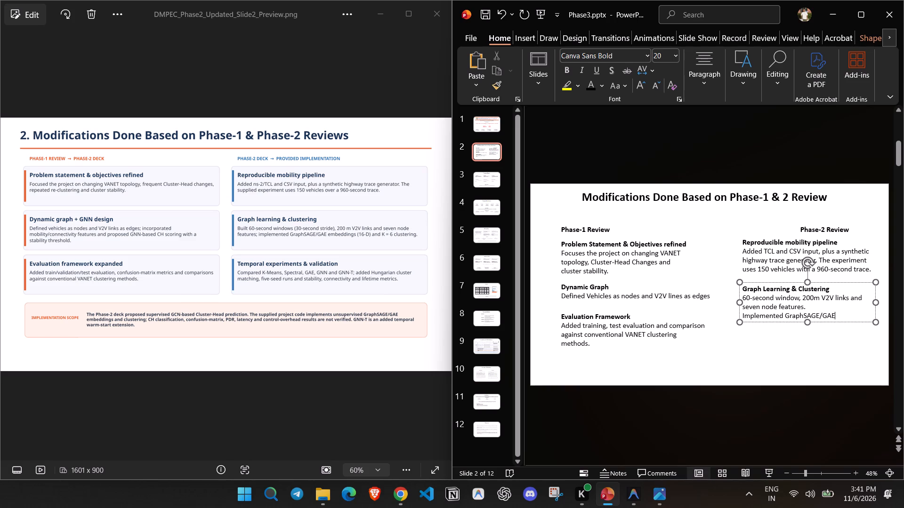
{"action": "key", "text": "space"}
{"action": "type", "text": "e"}
{"action": "key", "text": "BackSpace"}
{"action": "type", "text": "and"}
{"action": "key", "text": "space"}
{"action": "key", "text": "shift+k"}
{"action": "type", "text": "-means"}
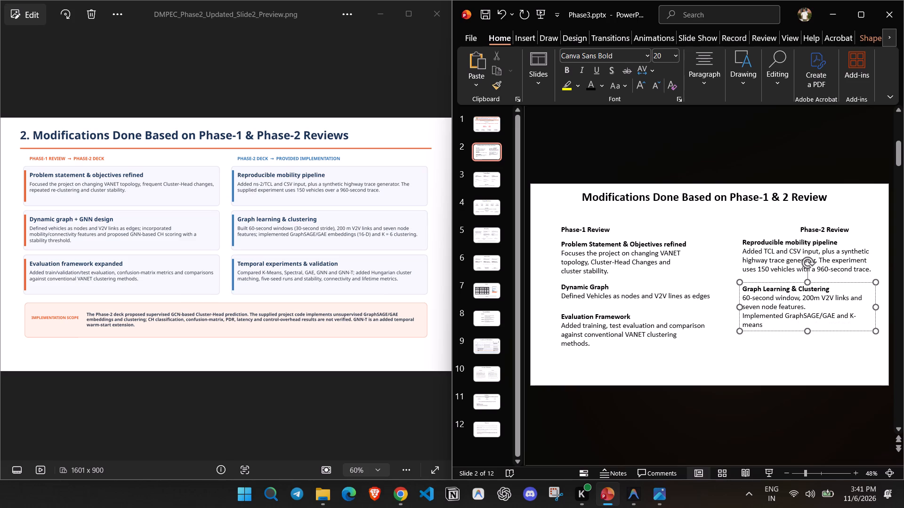
Change the end of the "Graph Learning & Clustering" description so its last line reads "Implemented GraphSAGE/GAE and K = 6 Clustering.".
{"action": "key", "text": "BackSpace"}
{"action": "key", "text": "BackSpace"}
{"action": "key", "text": "BackSpace"}
{"action": "key", "text": "BackSpace"}
{"action": "key", "text": "BackSpace"}
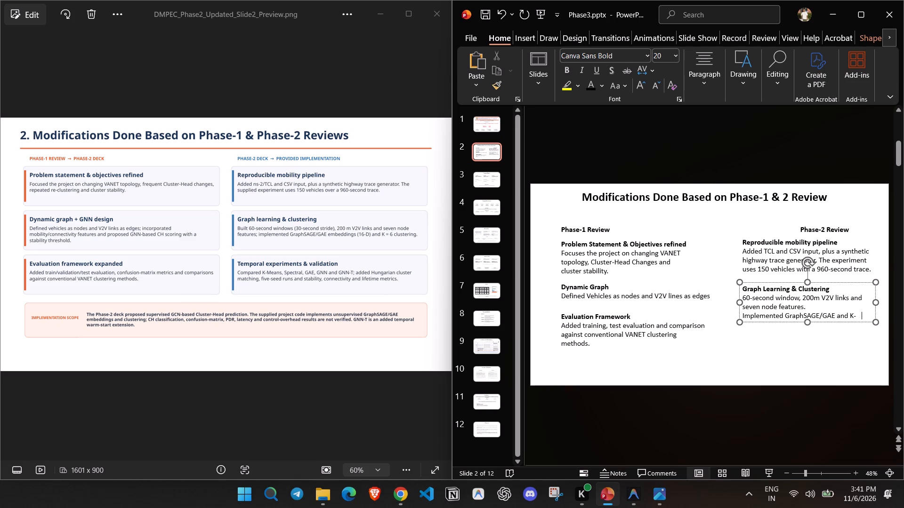
{"action": "key", "text": "BackSpace"}
{"action": "key", "text": "space"}
{"action": "type", "text": "= 6 Clustering,"}
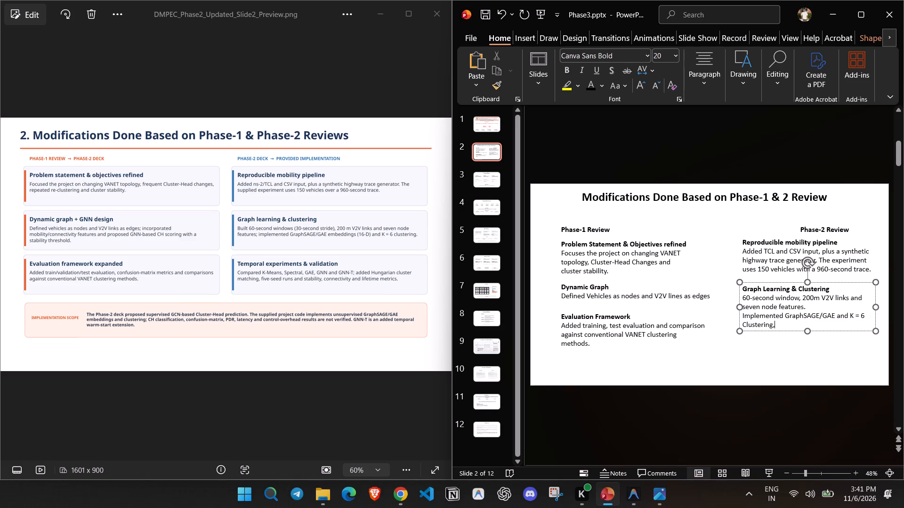
{"action": "key", "text": "BackSpace"}
{"action": "key", "text": "period"}
{"action": "left_click", "coordinate": [717, 345]}
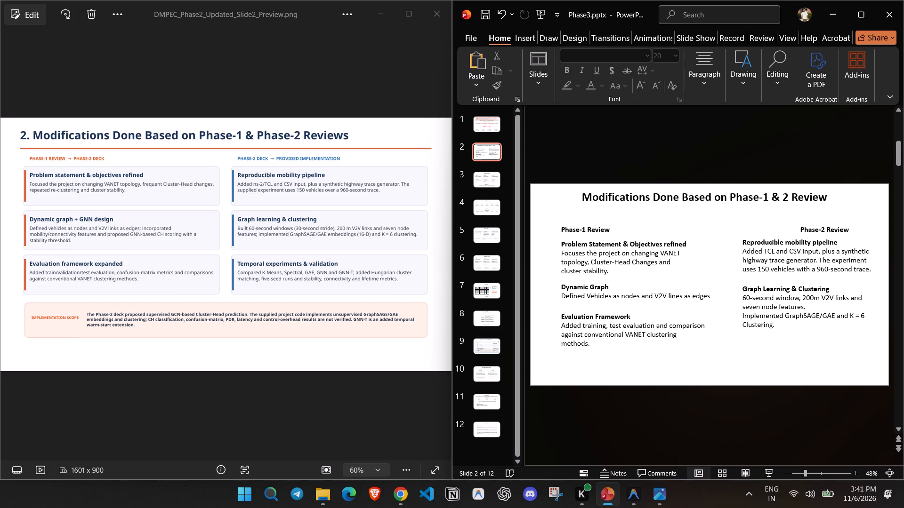
Duplicate the "Evaluation Framework" text box to below the "Graph Learning & Clustering" block and narrow it to that block's width and alignment.
{"action": "left_click", "coordinate": [640, 320]}
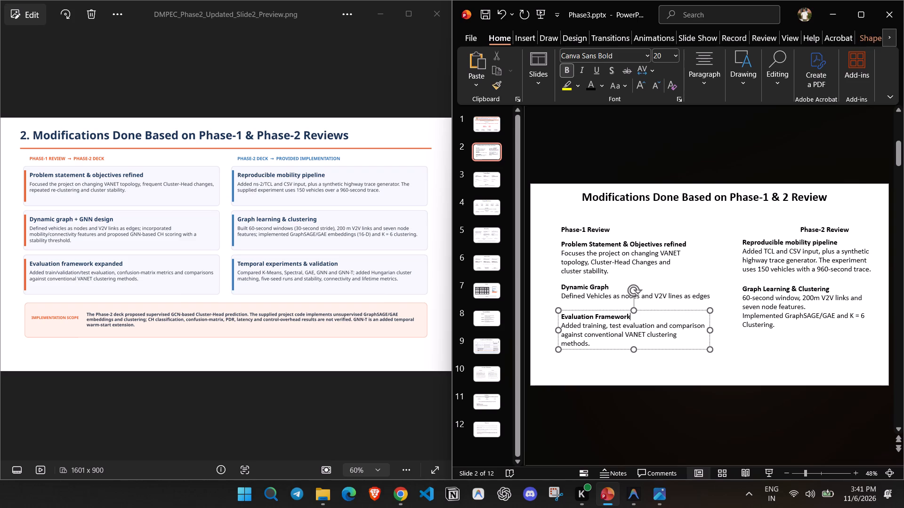
{"action": "left_click_drag", "start_coordinate": [645, 310], "coordinate": [823, 333], "text": "ctrl"}
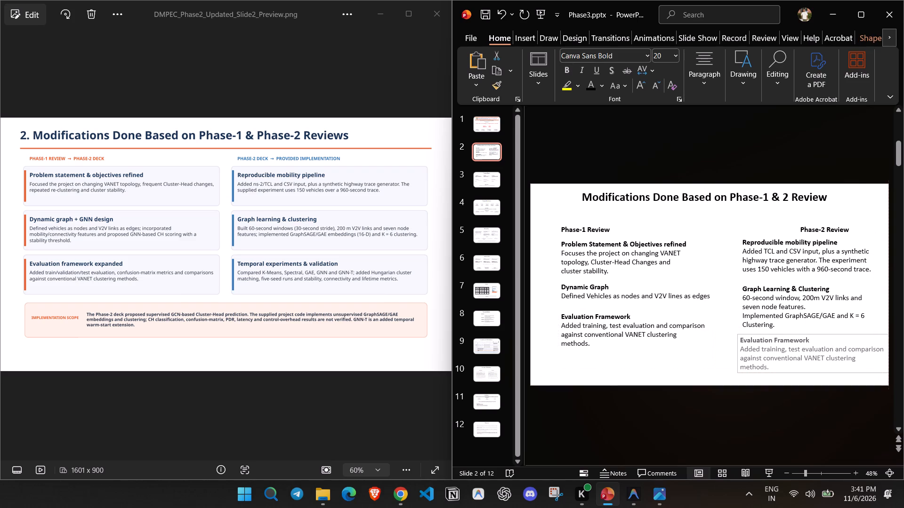
{"action": "left_click_drag", "start_coordinate": [823, 333], "coordinate": [821, 333], "text": "ctrl"}
{"action": "left_click_drag", "start_coordinate": [885, 351], "coordinate": [878, 351]}
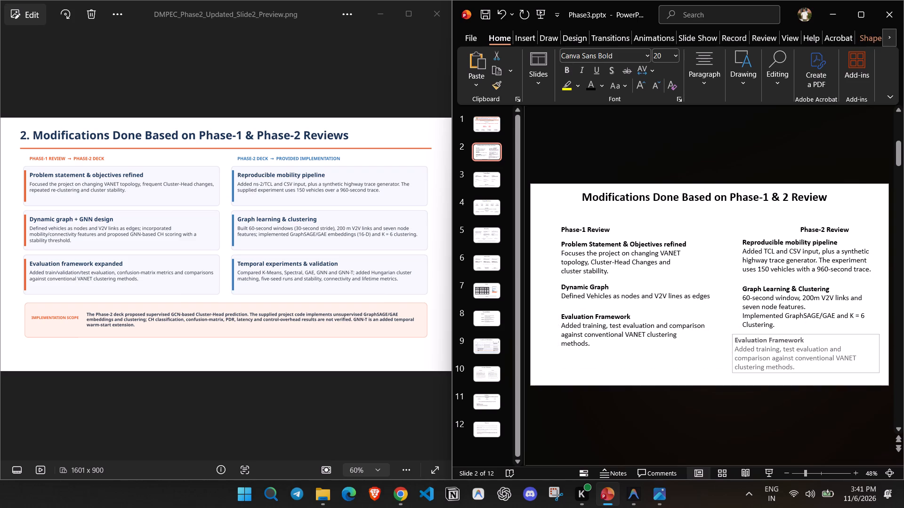
{"action": "left_click_drag", "start_coordinate": [878, 351], "coordinate": [877, 351]}
{"action": "left_click_drag", "start_coordinate": [731, 354], "coordinate": [741, 354]}
Replace the duplicated "Evaluation Framework" box's content with the bold heading "Validation" and start a new line below it.
{"action": "left_click", "coordinate": [765, 350]}
{"action": "key", "text": "ctrl+a"}
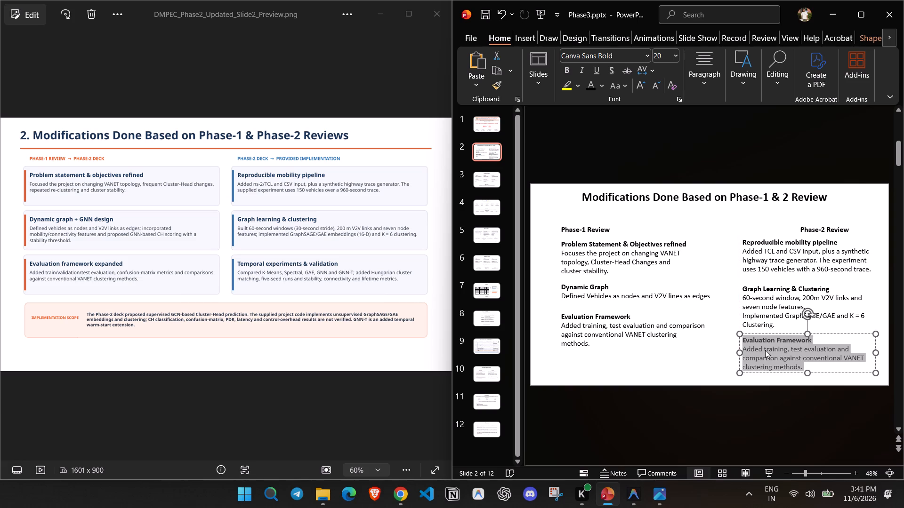
{"action": "type", "text": "Valuda"}
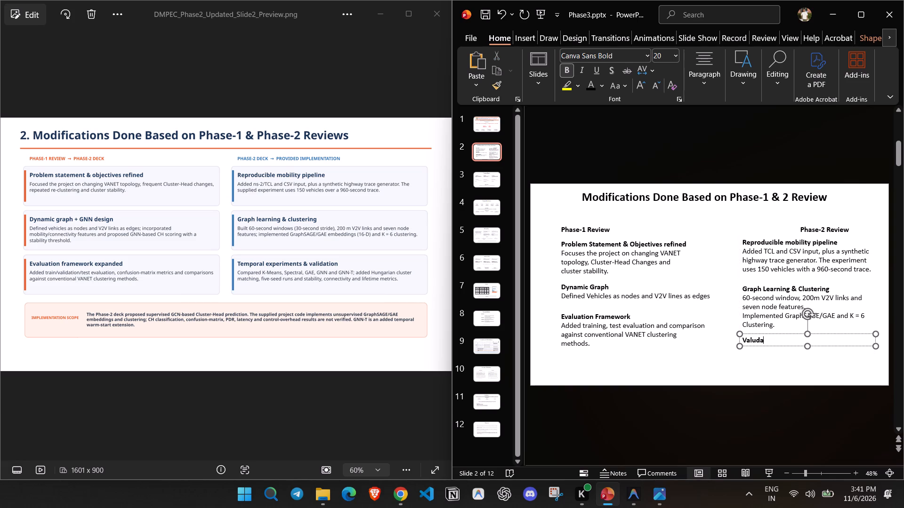
{"action": "key", "text": "BackSpace"}
{"action": "key", "text": "BackSpace"}
{"action": "key", "text": "BackSpace"}
{"action": "type", "text": "idation"}
{"action": "key", "text": "Return"}
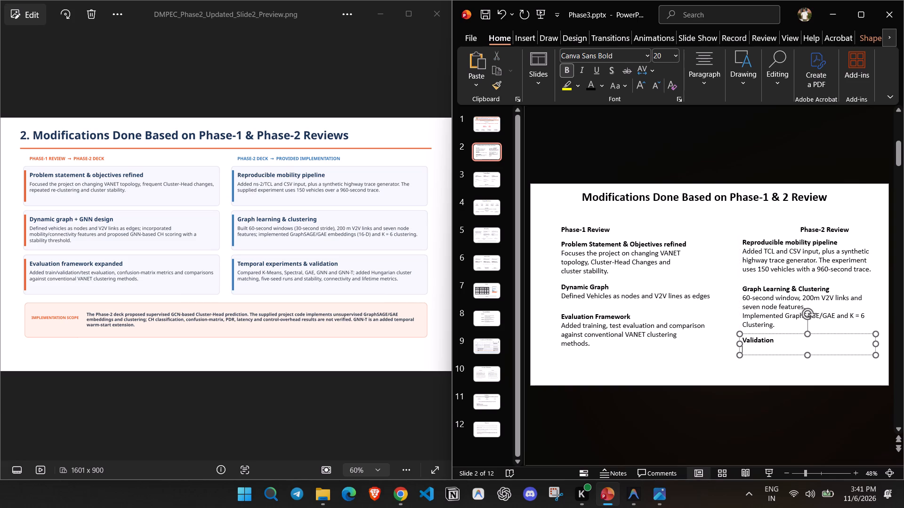
Write in regular weight under the "Validation" heading: "Compared K-means, Spectral, GAE, GNN and GNN-T.".
{"action": "key", "text": "ctrl+b"}
{"action": "type", "text": "Compared K-m"}
{"action": "type", "text": "eans,"}
{"action": "key", "text": "space"}
{"action": "type", "text": "Spectral, GAE, GNN and GNN-T"}
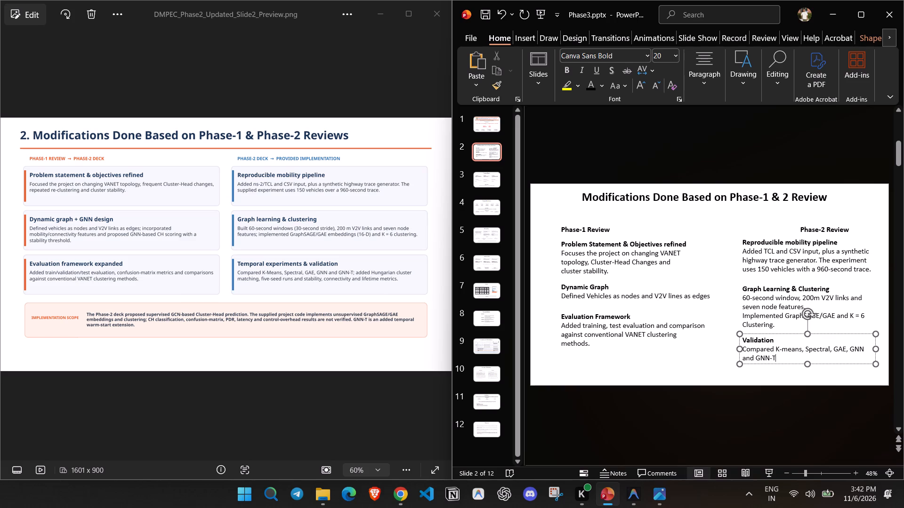
{"action": "type", "text": ". H"}
{"action": "key", "text": "BackSpace"}
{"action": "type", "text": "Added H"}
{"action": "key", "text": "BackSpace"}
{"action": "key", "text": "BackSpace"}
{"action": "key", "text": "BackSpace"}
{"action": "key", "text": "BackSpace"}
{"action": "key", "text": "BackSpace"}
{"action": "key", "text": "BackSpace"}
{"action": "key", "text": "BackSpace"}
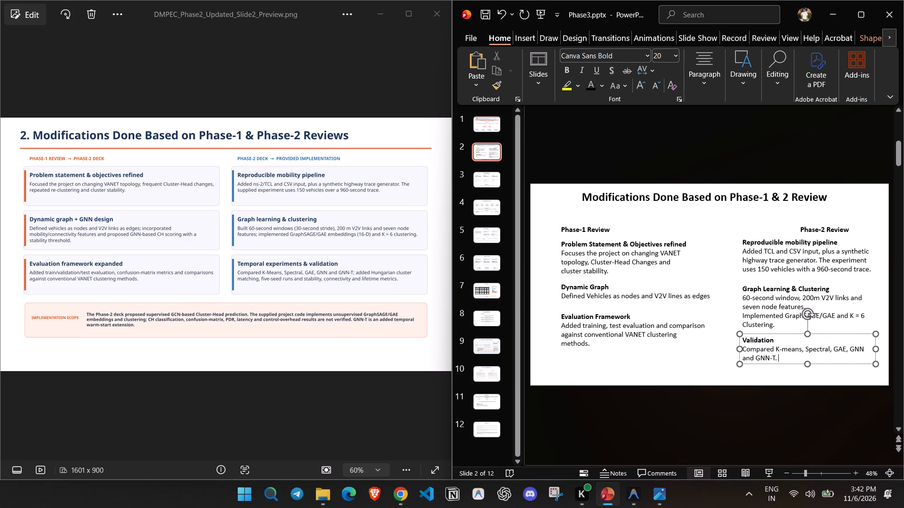
Move the Phase-1 column's "Evaluation Framework" and "Dynamic Graph" blocks down to roughly line up with the neighbouring Phase-2 blocks.
{"action": "left_click", "coordinate": [648, 371]}
{"action": "left_click", "coordinate": [652, 336]}
{"action": "left_click_drag", "start_coordinate": [643, 311], "coordinate": [638, 324]}
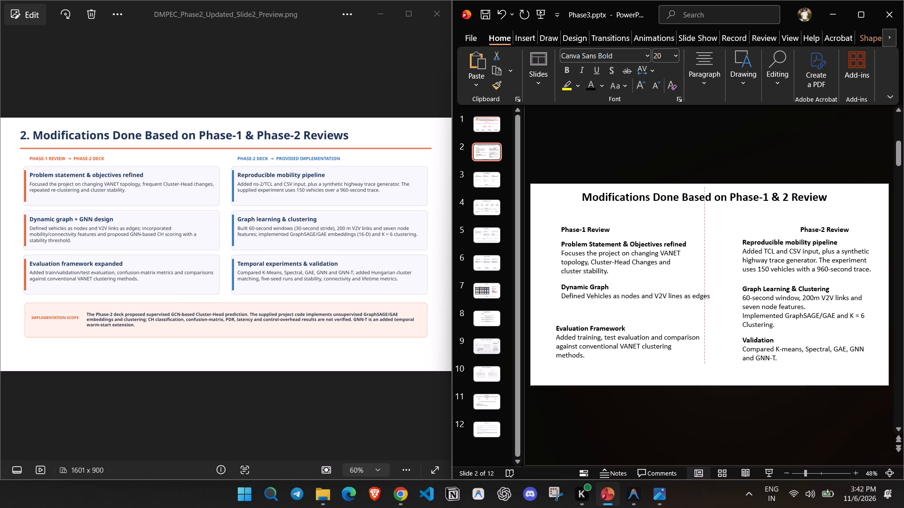
{"action": "left_click_drag", "start_coordinate": [638, 324], "coordinate": [641, 329]}
{"action": "left_click", "coordinate": [640, 299]}
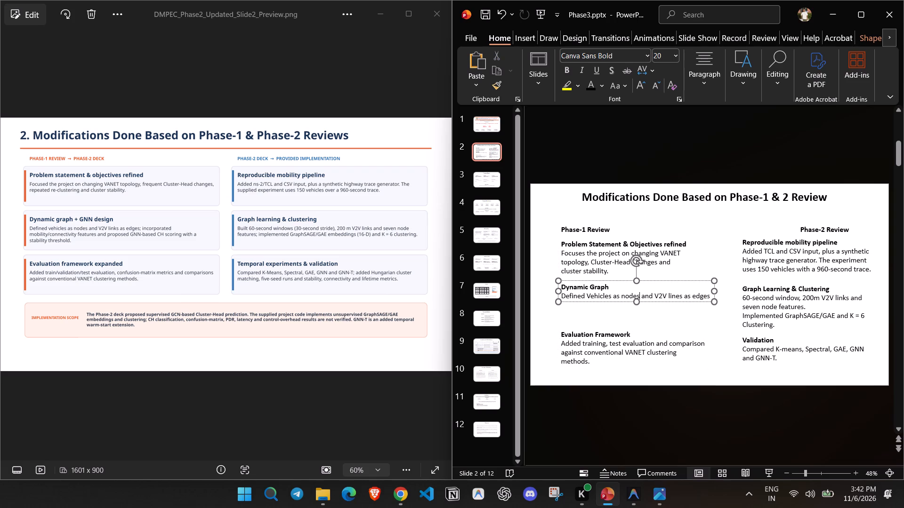
{"action": "left_click", "coordinate": [645, 280]}
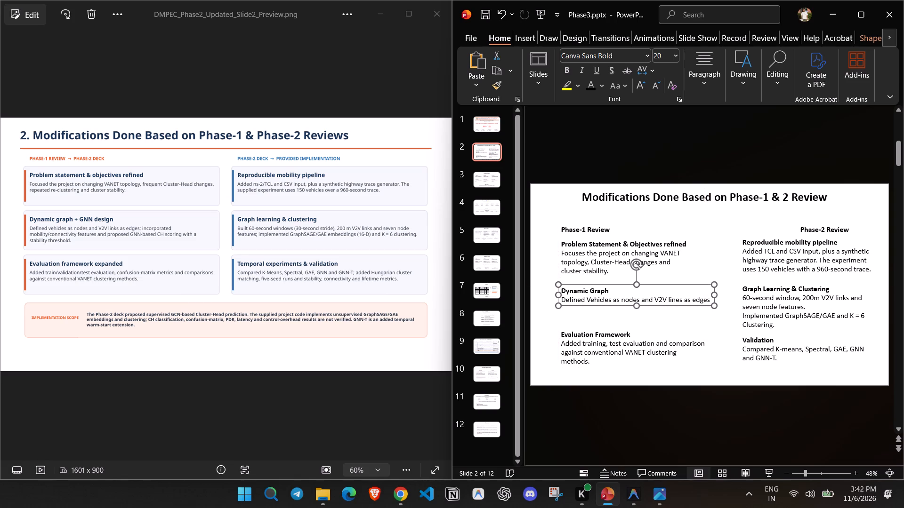
{"action": "left_click", "coordinate": [726, 229]}
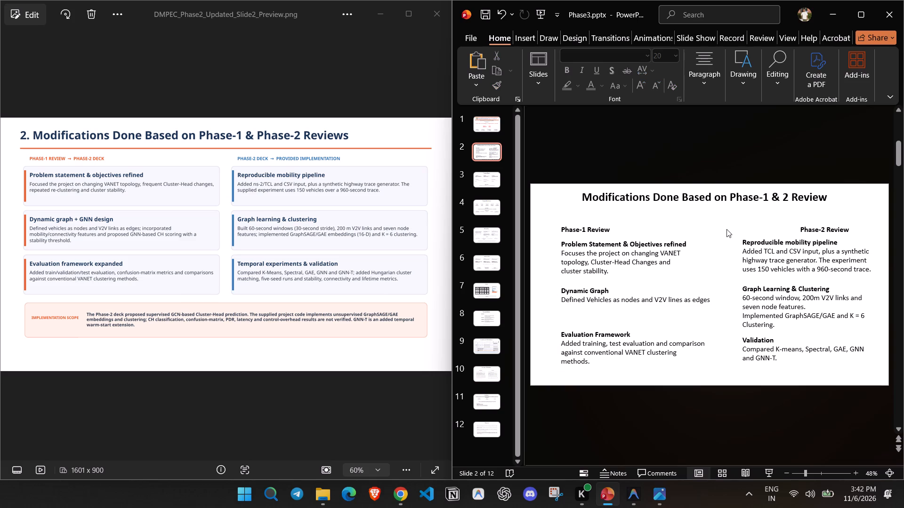
Save the presentation, close the slide 2 preview image and maximise the presentation window.
{"action": "key", "text": "ctrl+s"}
{"action": "left_click", "coordinate": [434, 10]}
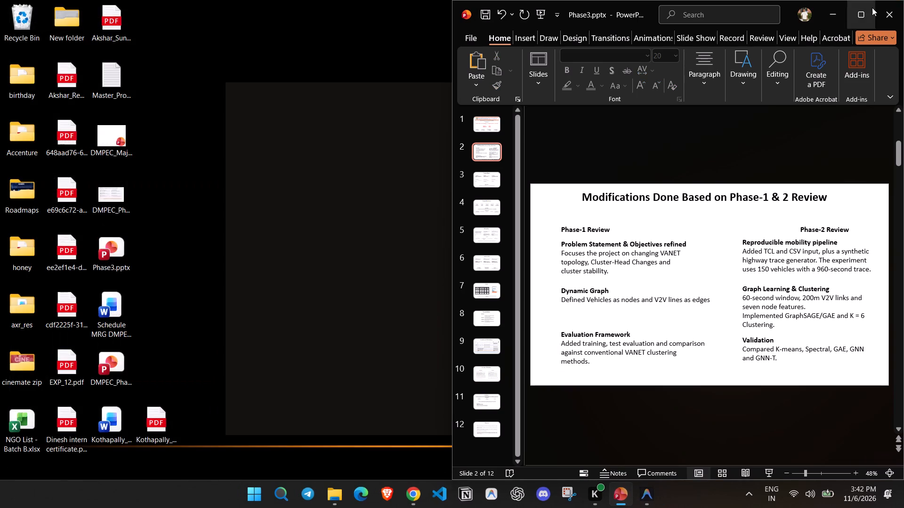
{"action": "left_click", "coordinate": [872, 8]}
{"action": "left_click", "coordinate": [841, 186]}
{"action": "key", "text": "ctrl+s"}
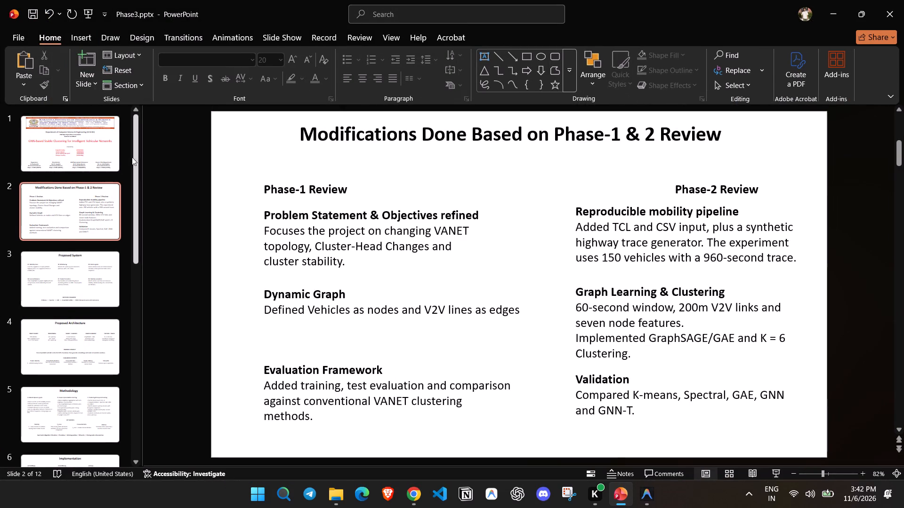
On the title slide, replace "Phase-3" with "DMPEC" in the "7CSD Major Project" line and save the presentation.
{"action": "scroll", "coordinate": [62, 162], "scroll_direction": "up", "scroll_amount": 4}
{"action": "left_click", "coordinate": [70, 149]}
{"action": "key", "text": "ctrl+s"}
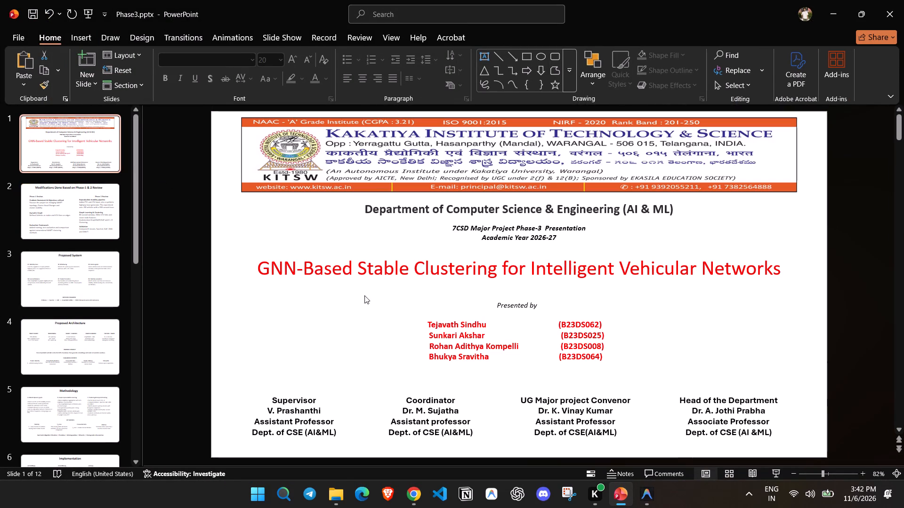
{"action": "double_click", "coordinate": [541, 227]}
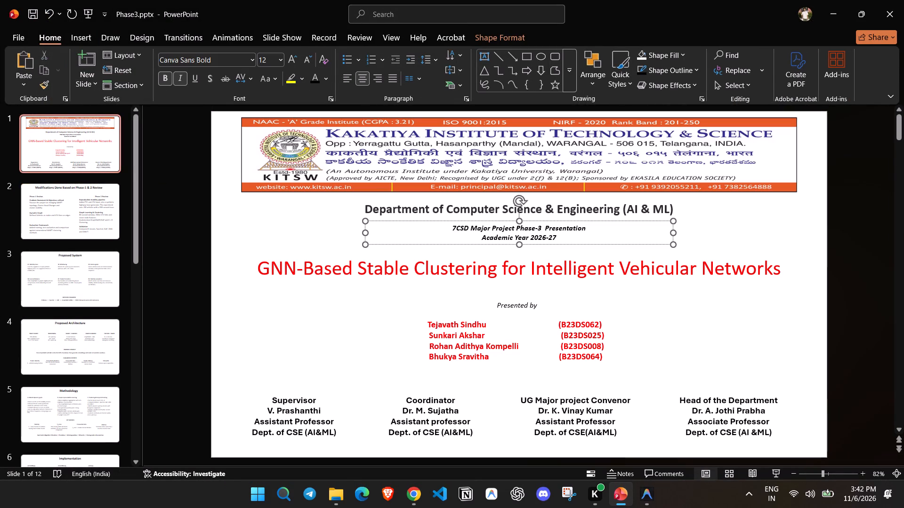
{"action": "key", "text": "BackSpace"}
{"action": "key", "text": "BackSpace"}
{"action": "key", "text": "BackSpace"}
{"action": "key", "text": "BackSpace"}
{"action": "key", "text": "BackSpace"}
{"action": "key", "text": "BackSpace"}
{"action": "key", "text": "BackSpace"}
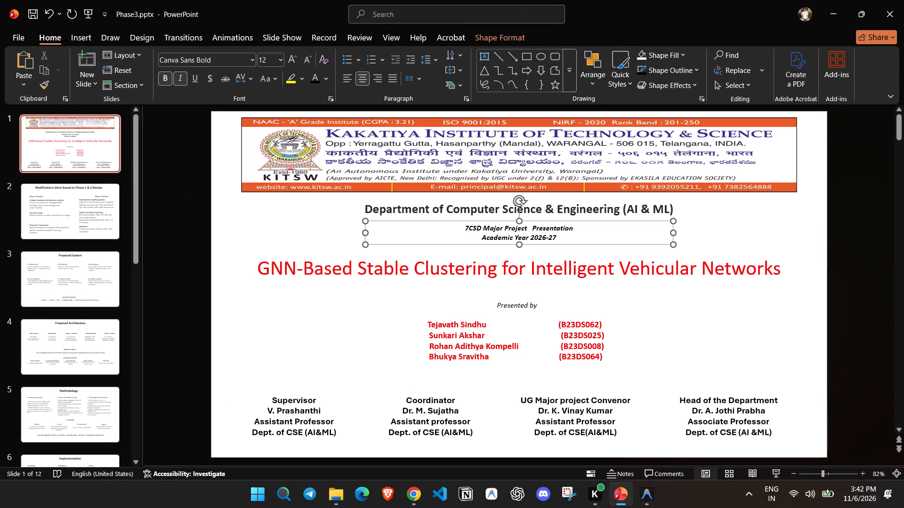
{"action": "type", "text": "DMPEC"}
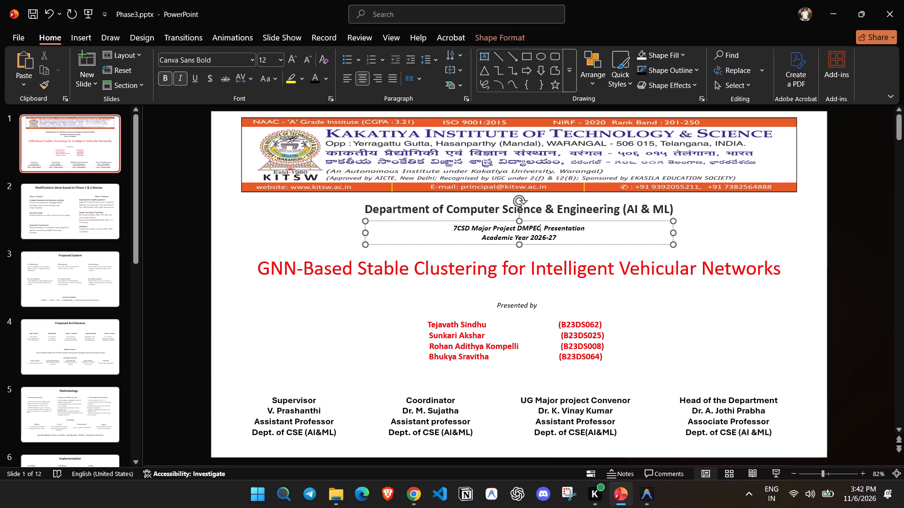
{"action": "left_click", "coordinate": [671, 301]}
{"action": "key", "text": "ctrl+s"}
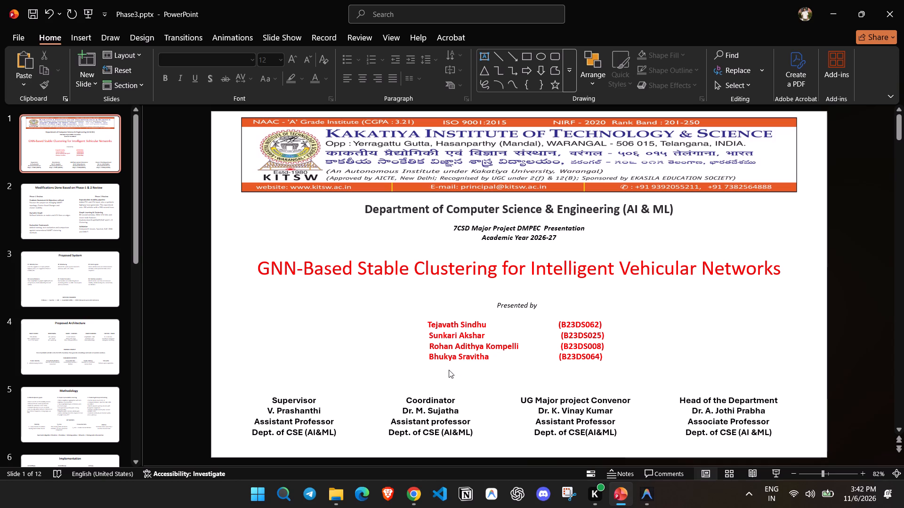
Review the slides after the title slide, from the Phase-1 & 2 modifications through to References.
{"action": "left_click", "coordinate": [69, 217]}
{"action": "left_click", "coordinate": [77, 265]}
{"action": "left_click", "coordinate": [79, 328]}
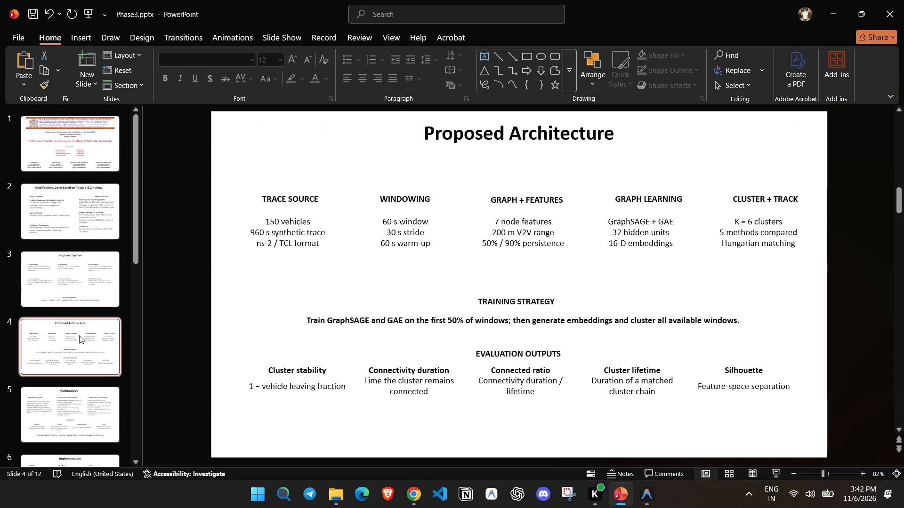
{"action": "scroll", "coordinate": [75, 357], "scroll_direction": "down", "scroll_amount": 6}
{"action": "scroll", "coordinate": [66, 270], "scroll_direction": "up", "scroll_amount": 2}
{"action": "left_click", "coordinate": [70, 263]}
{"action": "left_click", "coordinate": [73, 335]}
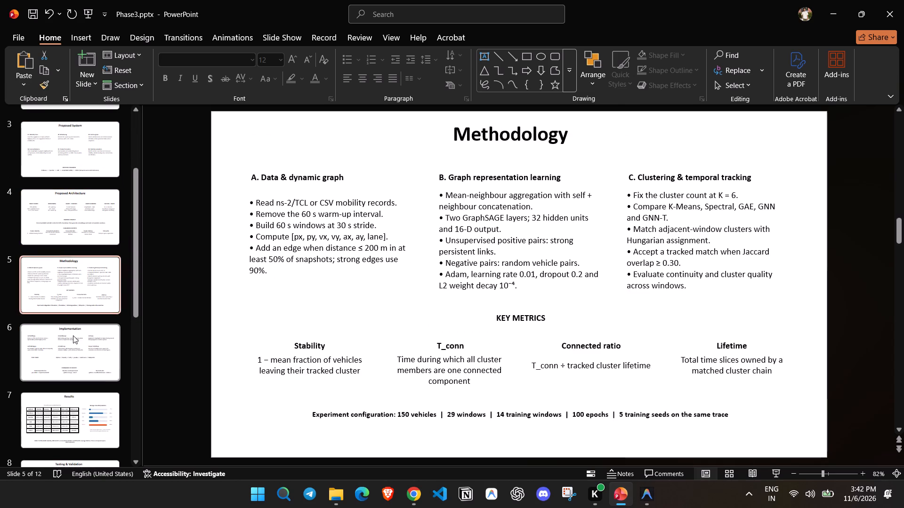
{"action": "scroll", "coordinate": [74, 335], "scroll_direction": "down", "scroll_amount": 1}
{"action": "left_click", "coordinate": [83, 378]}
{"action": "scroll", "coordinate": [87, 368], "scroll_direction": "down", "scroll_amount": 3}
{"action": "left_click", "coordinate": [90, 331]}
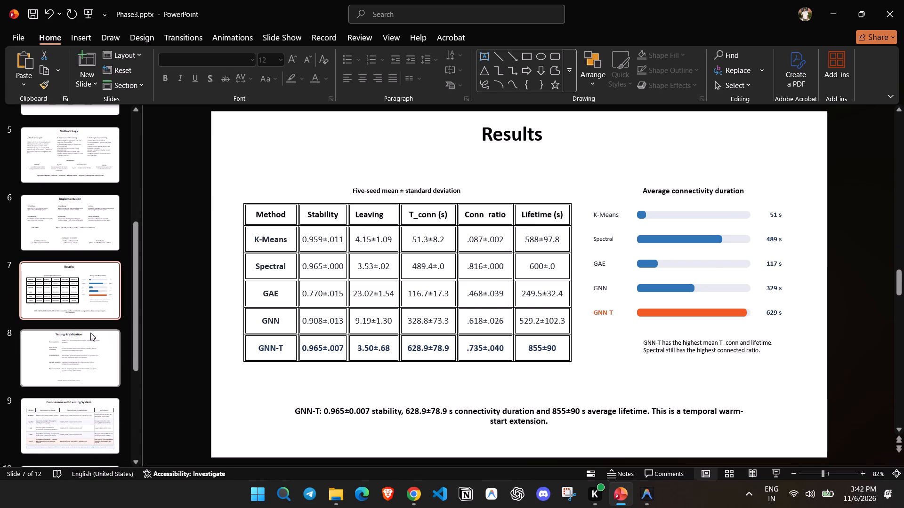
{"action": "left_click", "coordinate": [90, 354]}
{"action": "scroll", "coordinate": [91, 351], "scroll_direction": "down", "scroll_amount": 3}
{"action": "left_click", "coordinate": [87, 374]}
{"action": "left_click", "coordinate": [102, 335]}
{"action": "scroll", "coordinate": [102, 335], "scroll_direction": "down", "scroll_amount": 3}
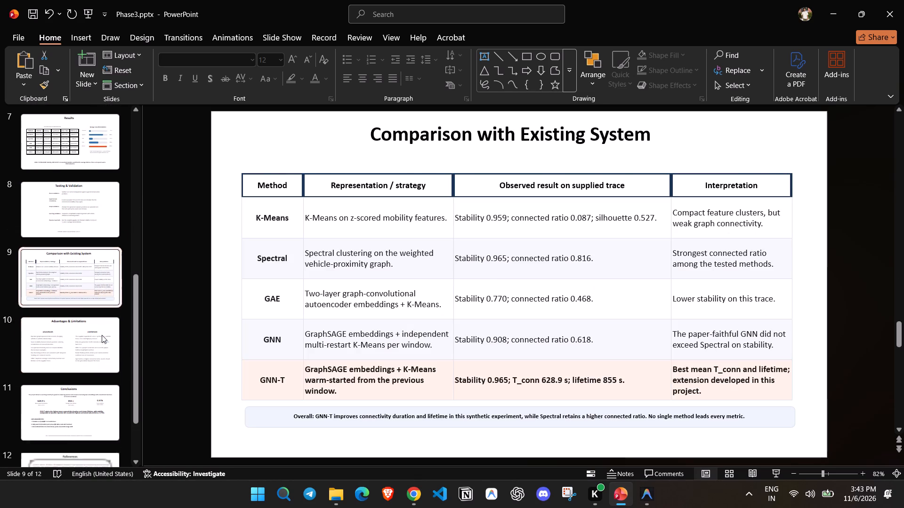
{"action": "left_click", "coordinate": [88, 341]}
{"action": "scroll", "coordinate": [92, 316], "scroll_direction": "down", "scroll_amount": 3}
{"action": "left_click", "coordinate": [83, 358]}
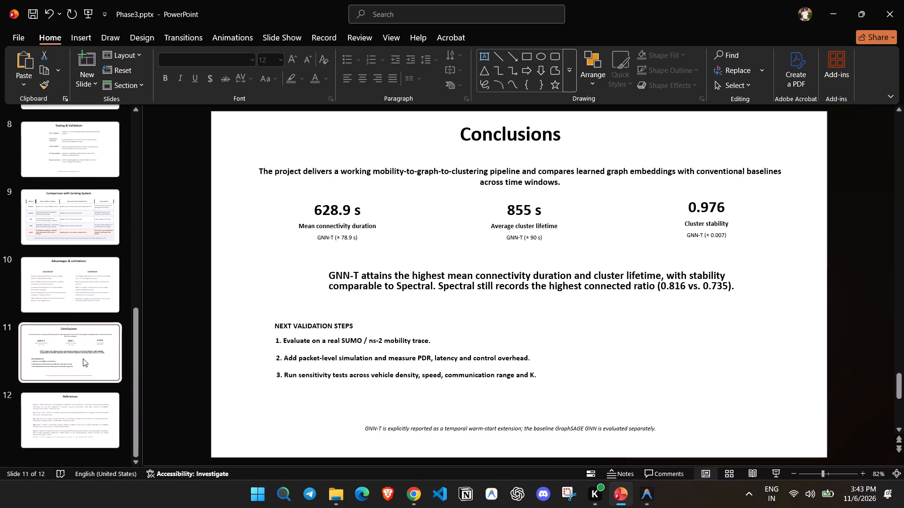
{"action": "left_click", "coordinate": [84, 407]}
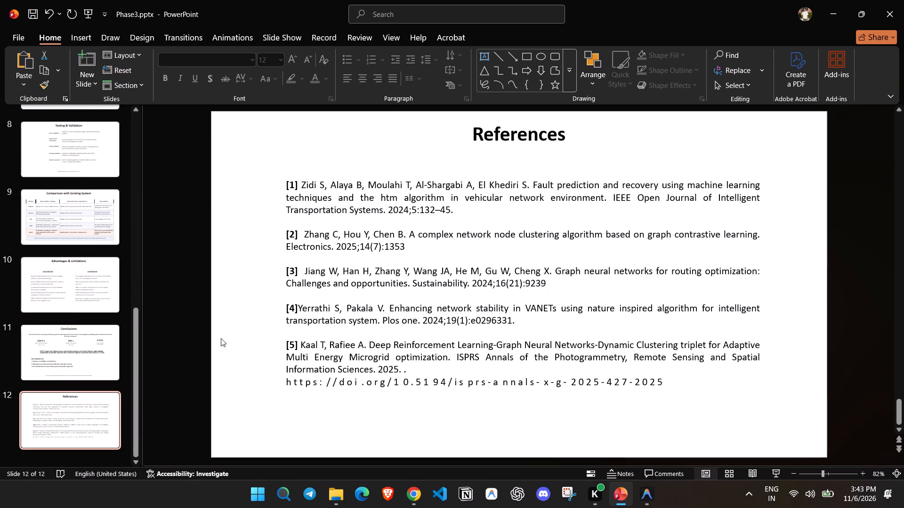
Save the presentation and then save a copy to the Desktop under the name "DMPEC_MP_Team-14".
{"action": "key", "text": "ctrl+s"}
{"action": "left_click", "coordinate": [18, 38]}
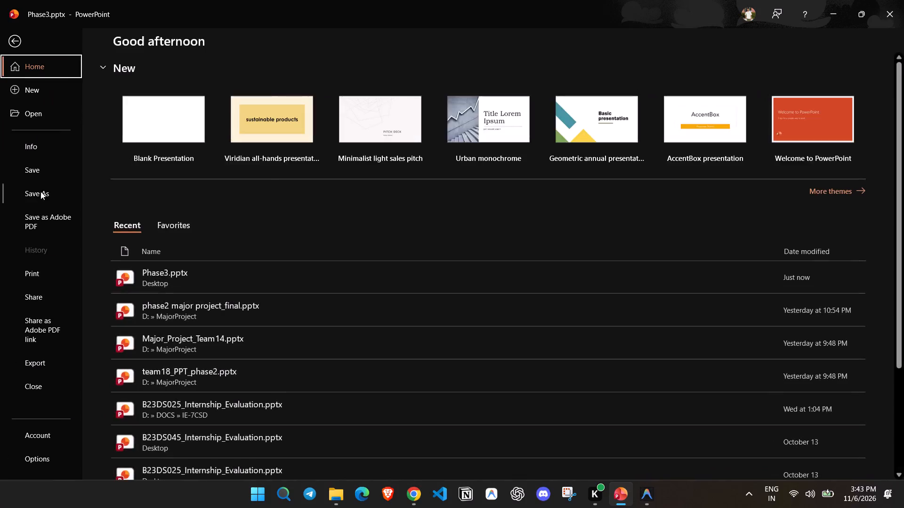
{"action": "left_click", "coordinate": [40, 191]}
{"action": "left_click", "coordinate": [178, 310]}
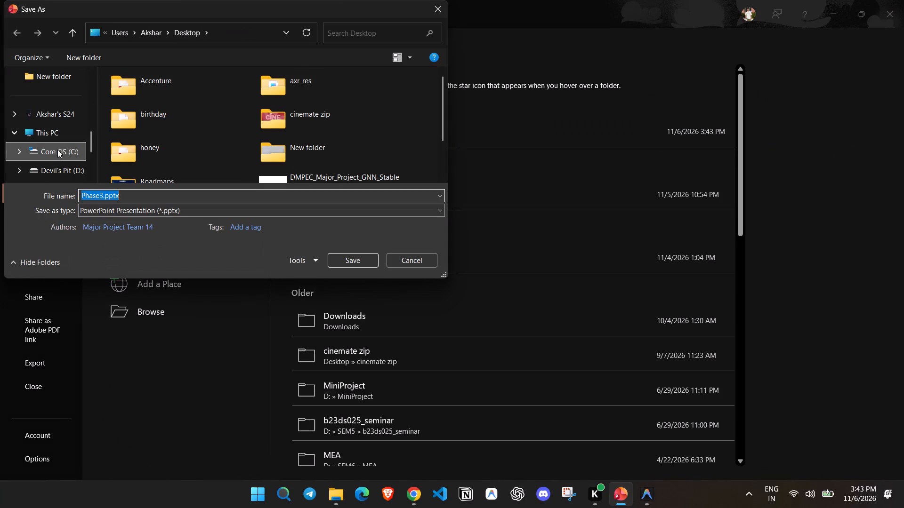
{"action": "scroll", "coordinate": [60, 148], "scroll_direction": "up", "scroll_amount": 4}
{"action": "left_click", "coordinate": [49, 155]}
{"action": "left_click", "coordinate": [151, 196]}
{"action": "type", "text": "DMPEC"}
{"action": "type", "text": "_MP_Team"}
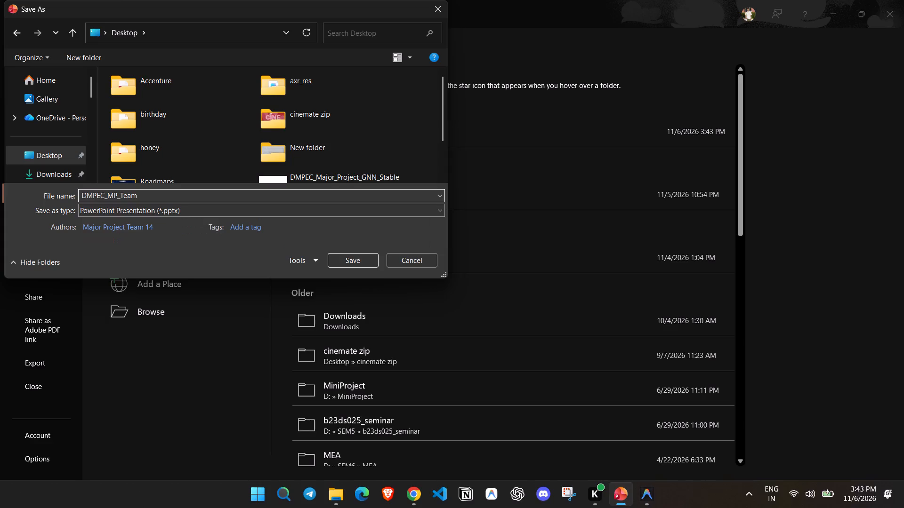
{"action": "type", "text": "-14"}
{"action": "left_click", "coordinate": [341, 261]}
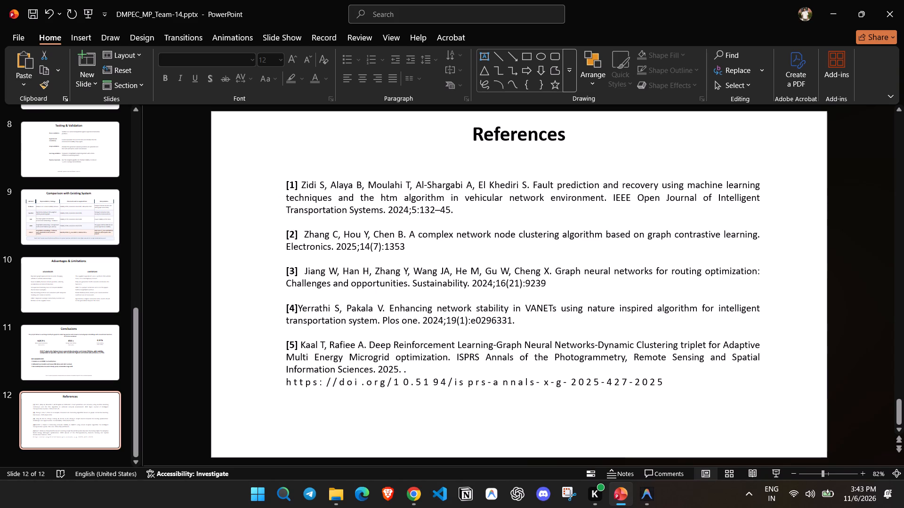